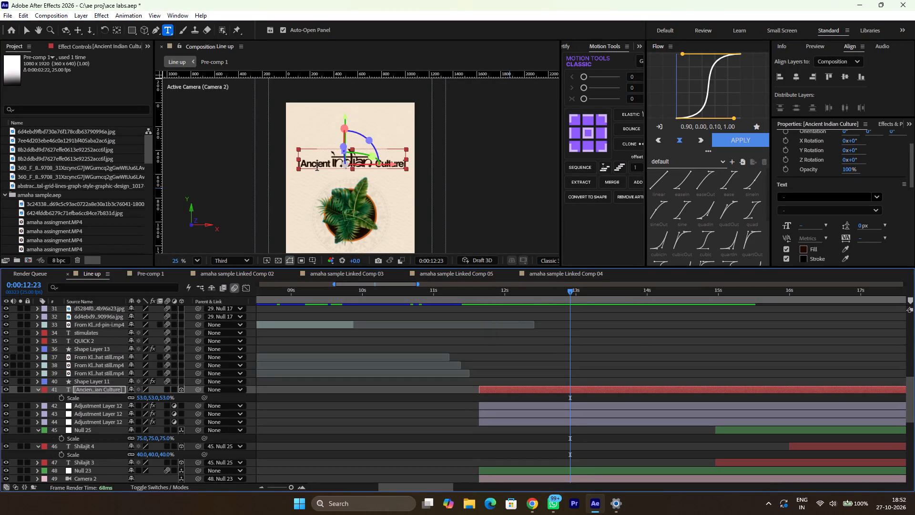
# Reduce the scale of the [Ancient Indian Culture] text layer to 44%.
pyautogui.keyDown('ctrl'); pyautogui.scroll(1, 309, 167); pyautogui.keyUp('ctrl')
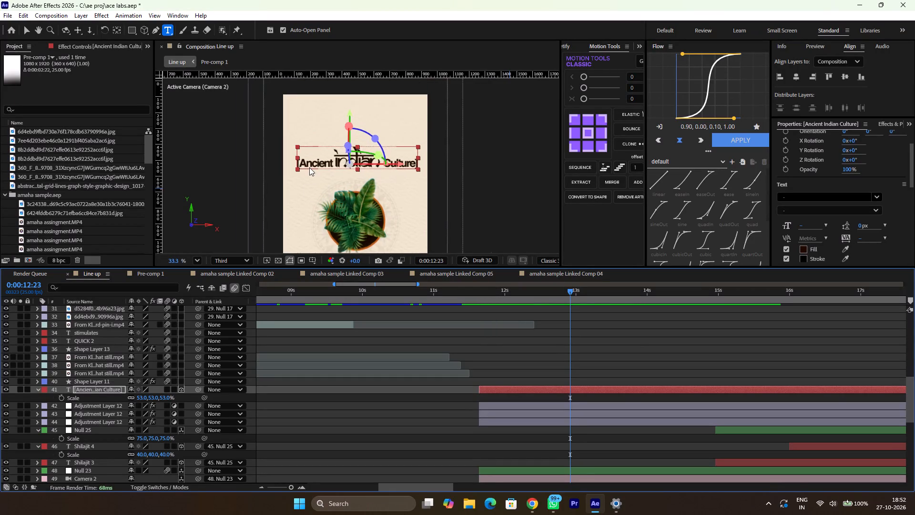
pyautogui.keyDown('ctrl'); pyautogui.scroll(3, 309, 167); pyautogui.keyUp('ctrl')
pyautogui.keyDown('ctrl'); pyautogui.scroll(-3, 309, 167); pyautogui.keyUp('ctrl')
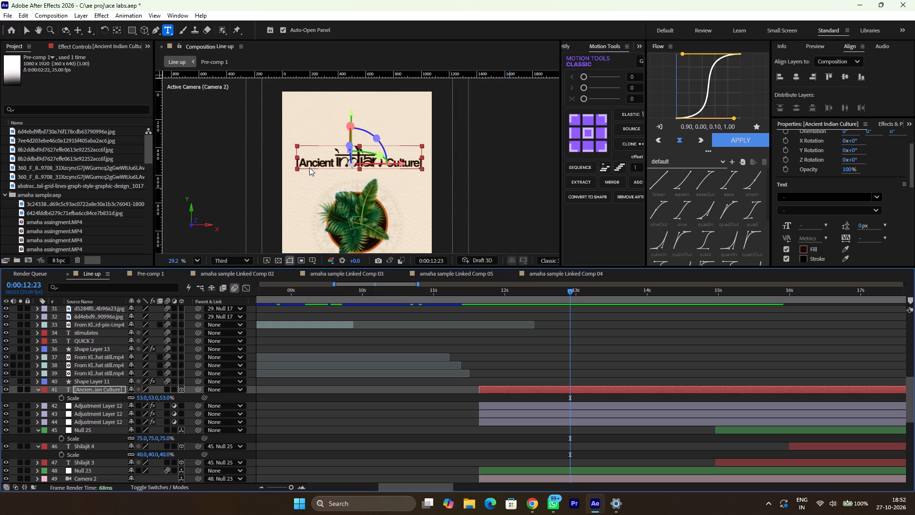
pyautogui.keyDown('ctrl'); pyautogui.scroll(3, 309, 167); pyautogui.keyUp('ctrl')
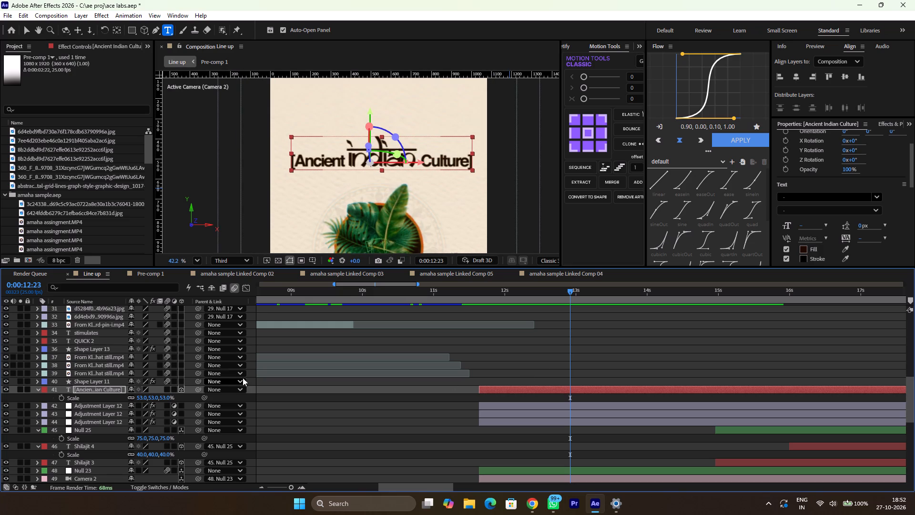
pyautogui.moveTo(150, 402); pyautogui.dragTo(147, 402)
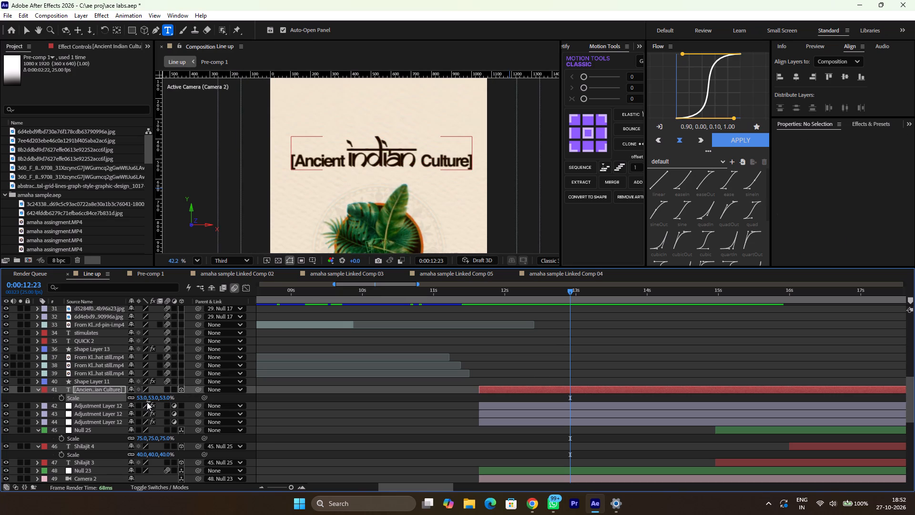
pyautogui.moveTo(147, 402); pyautogui.dragTo(143, 402)
pyautogui.click(142, 399)
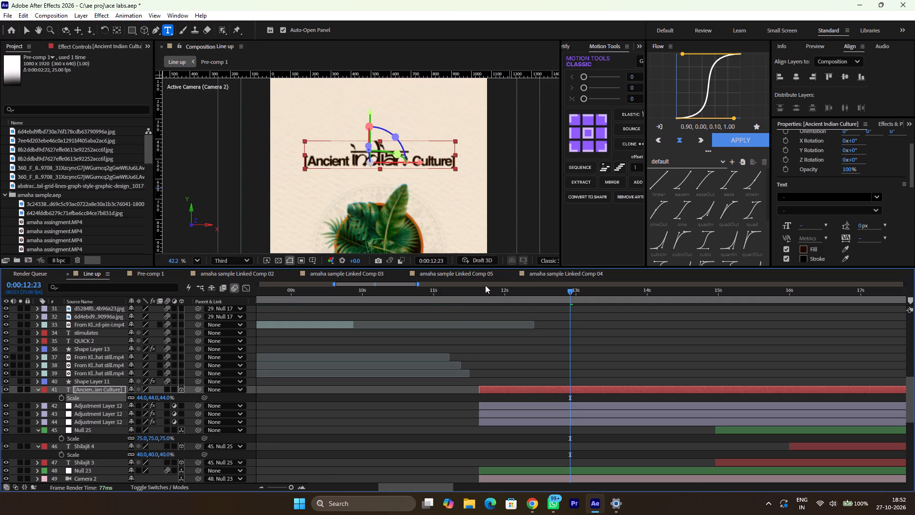
# Preview the [Ancient Indian Culture] title animation several times from around 11.5 to 12 seconds to check its size and motion.
pyautogui.moveTo(478, 293); pyautogui.dragTo(503, 295)
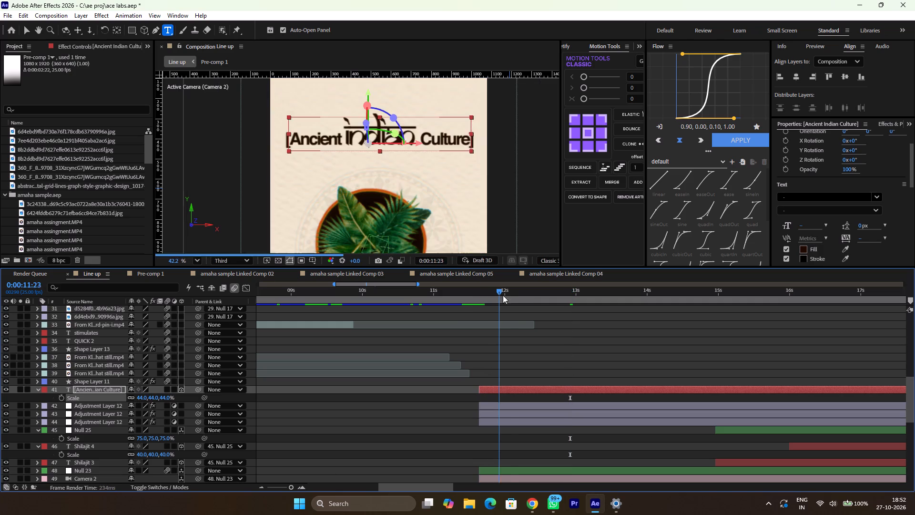
pyautogui.moveTo(503, 295); pyautogui.dragTo(501, 306)
pyautogui.press('space')
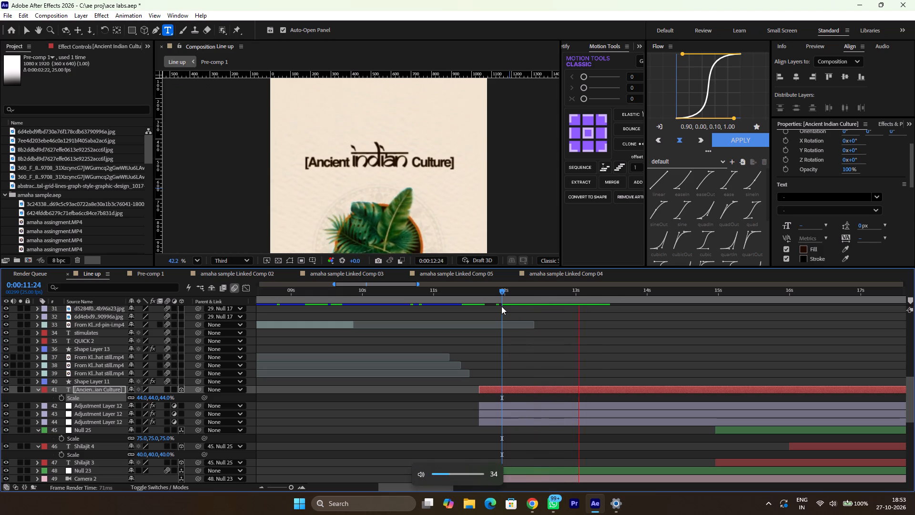
pyautogui.press('space')
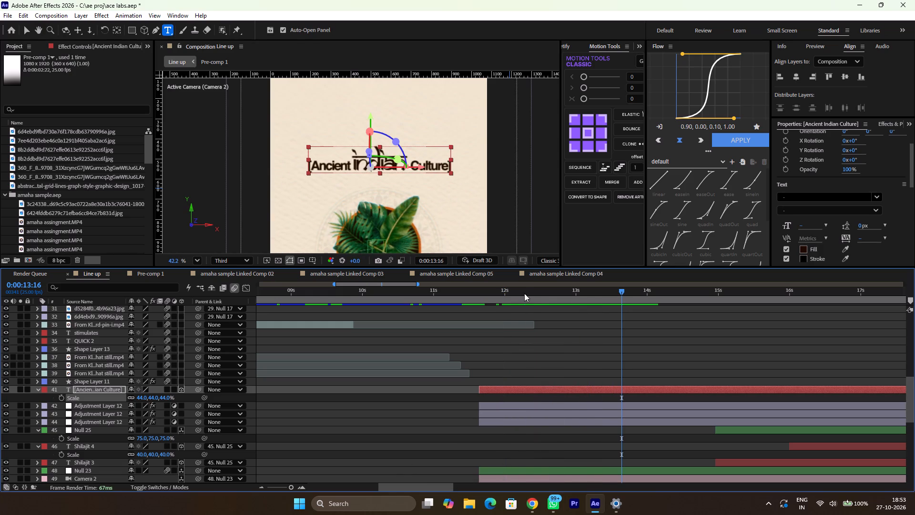
pyautogui.click(524, 293)
pyautogui.press('space')
pyautogui.press('space')
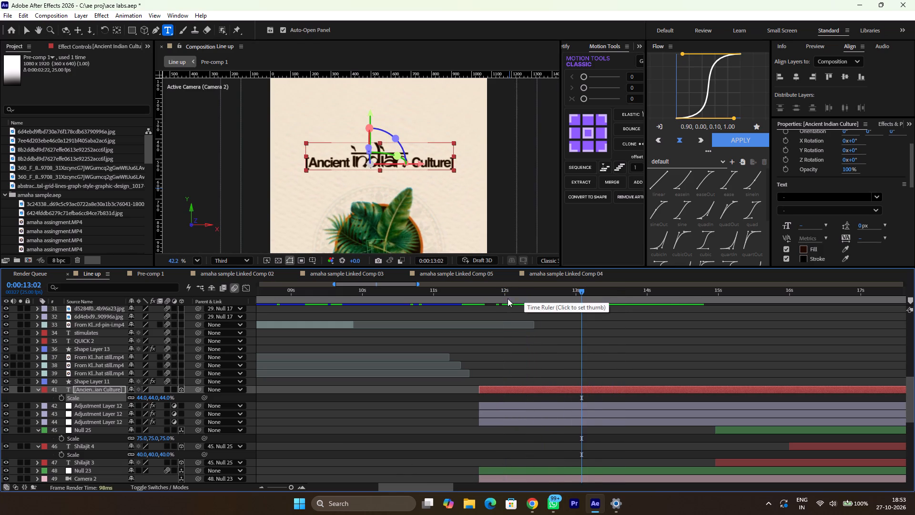
pyautogui.moveTo(508, 292); pyautogui.dragTo(488, 294)
pyautogui.press('space')
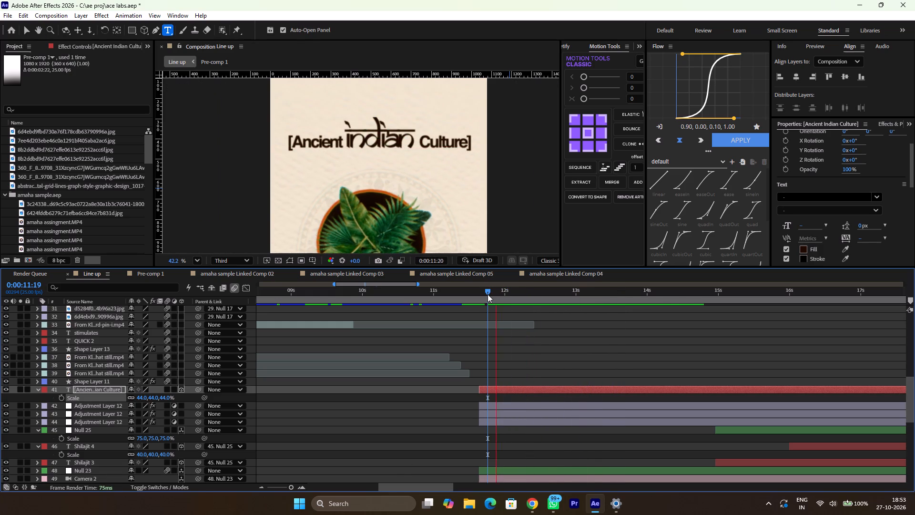
pyautogui.press('space')
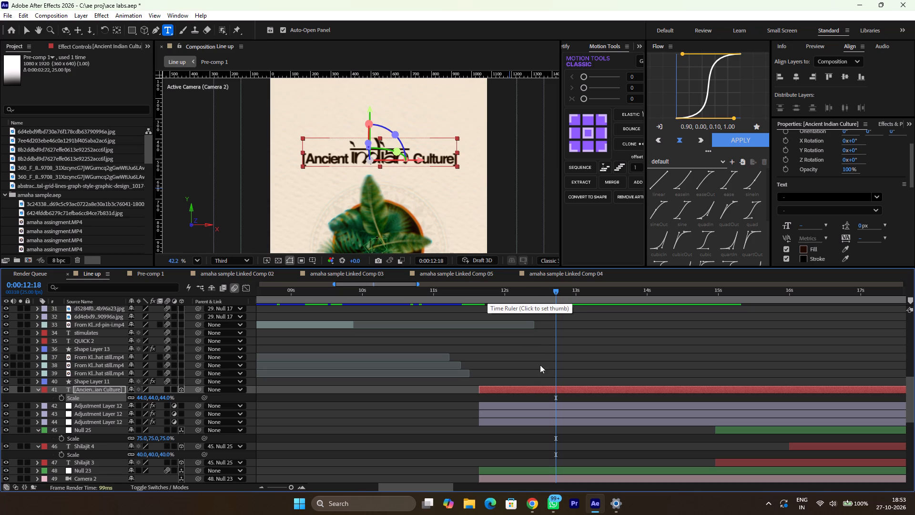
pyautogui.click(472, 289)
pyautogui.press('space')
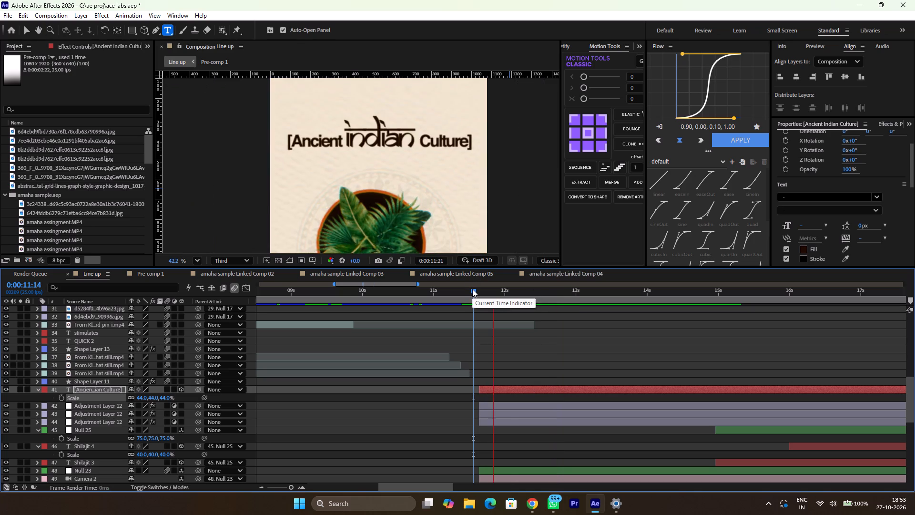
pyautogui.press('space')
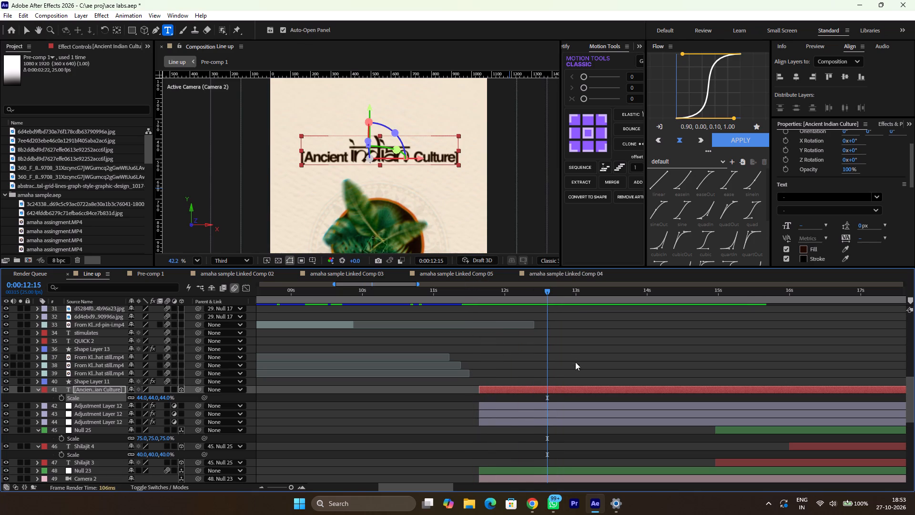
# Duplicate the [Ancient Indian Culture] text layer and move the copy down so it sits directly below the original line.
pyautogui.hotkey('ctrl', 'd')
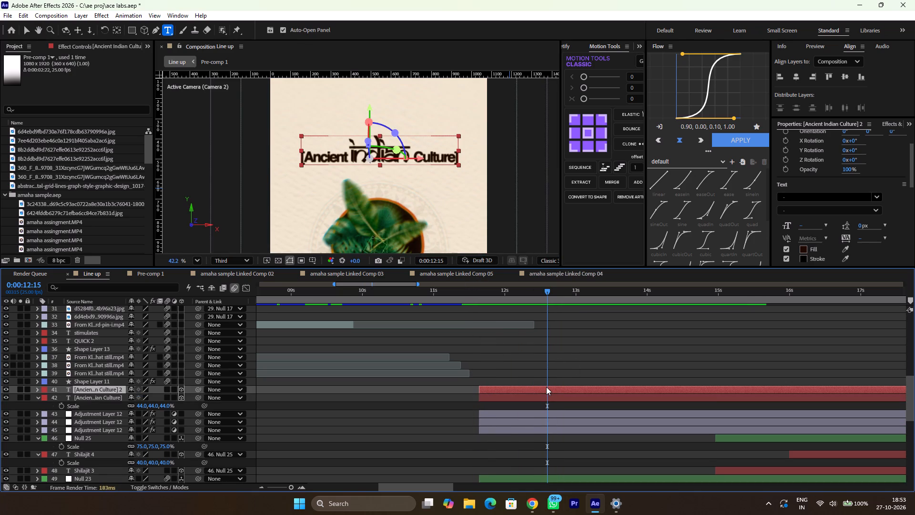
pyautogui.hotkey('shift', 'Down')
pyautogui.hotkey('shift', 'Down')
pyautogui.hotkey('shift', 'Down')
pyautogui.hotkey('shift', 'Down')
pyautogui.hotkey('shift', 'Down')
pyautogui.hotkey('shift', 'Down')
pyautogui.hotkey('shift', 'Down')
pyautogui.hotkey('shift', 'Down')
pyautogui.hotkey('shift', 'Down')
pyautogui.hotkey('shift', 'Down')
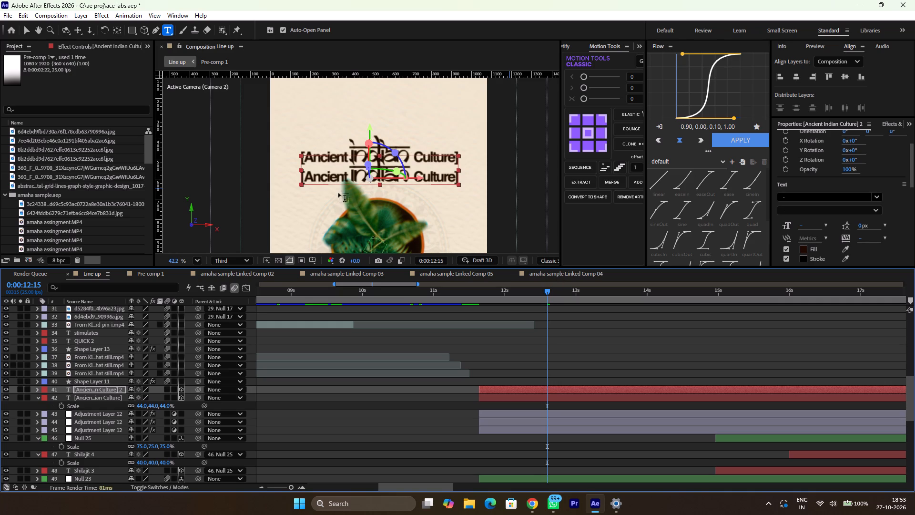
# Replace the duplicate's text with "has already", leaving a wide gap of several spaces between the words.
pyautogui.doubleClick(328, 185)
pyautogui.hotkey('ctrl', 'a')
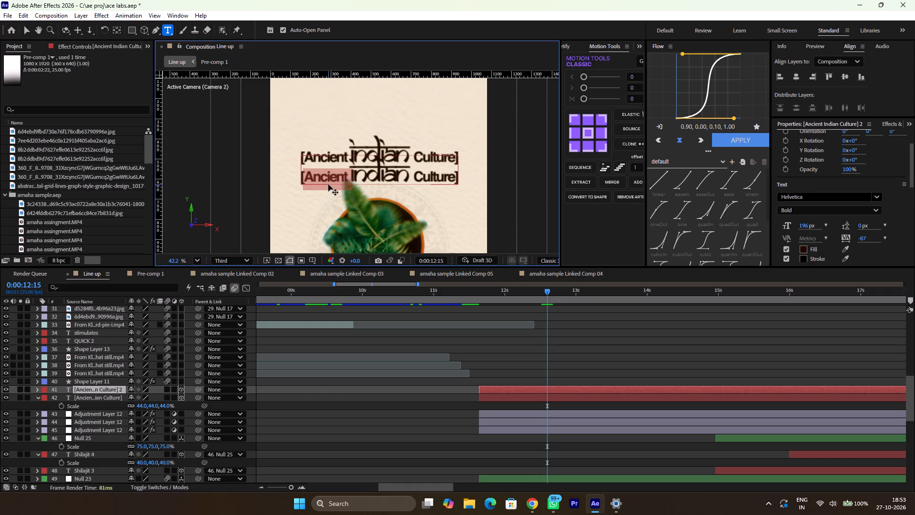
pyautogui.write('has')
pyautogui.press('space')
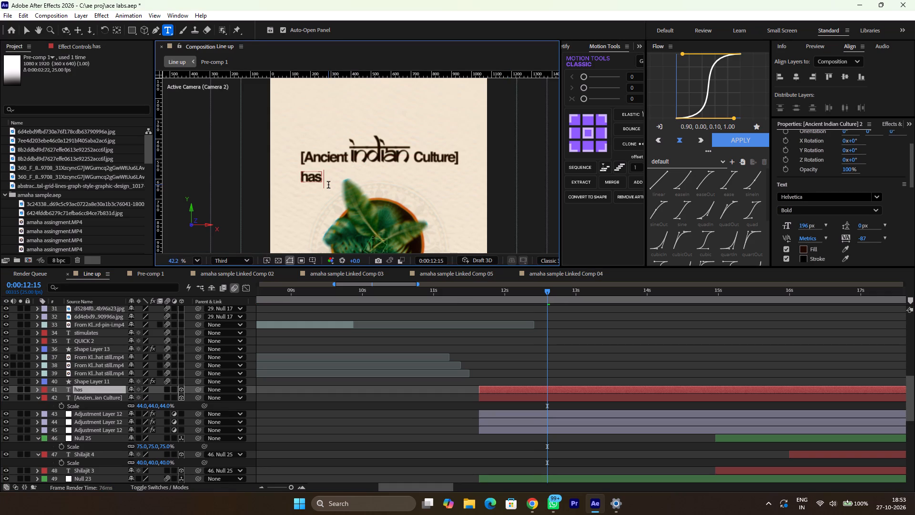
pyautogui.press('space')
pyautogui.press('space')
pyautogui.press('space')
pyautogui.press('space')
pyautogui.press('space')
pyautogui.press('space')
pyautogui.write('already')
pyautogui.press('space')
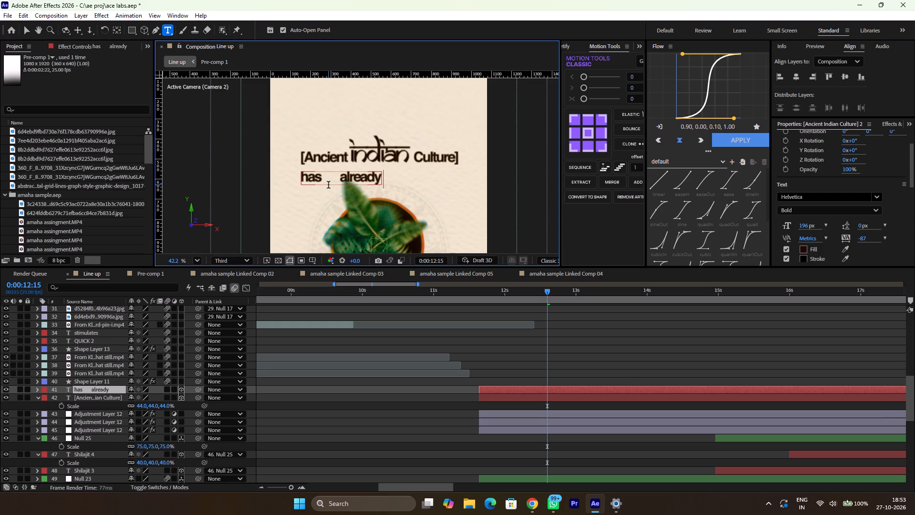
pyautogui.press('space')
pyautogui.press('space')
pyautogui.press('space')
pyautogui.press('space')
pyautogui.press('space')
pyautogui.press('space')
pyautogui.press('space')
# Add the word "solved" after "already" in the second text line, separated by a wide gap of seven spaces.
pyautogui.click(342, 175)
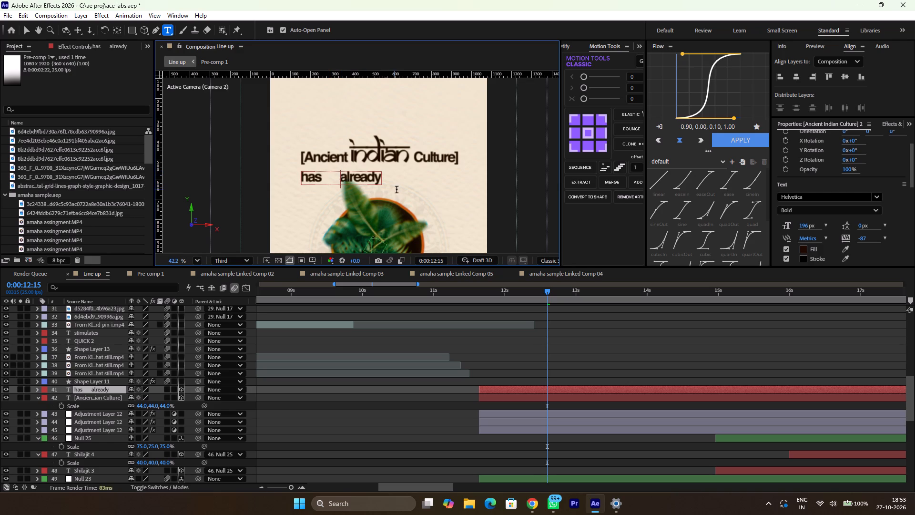
pyautogui.click(382, 178)
pyautogui.click(396, 342)
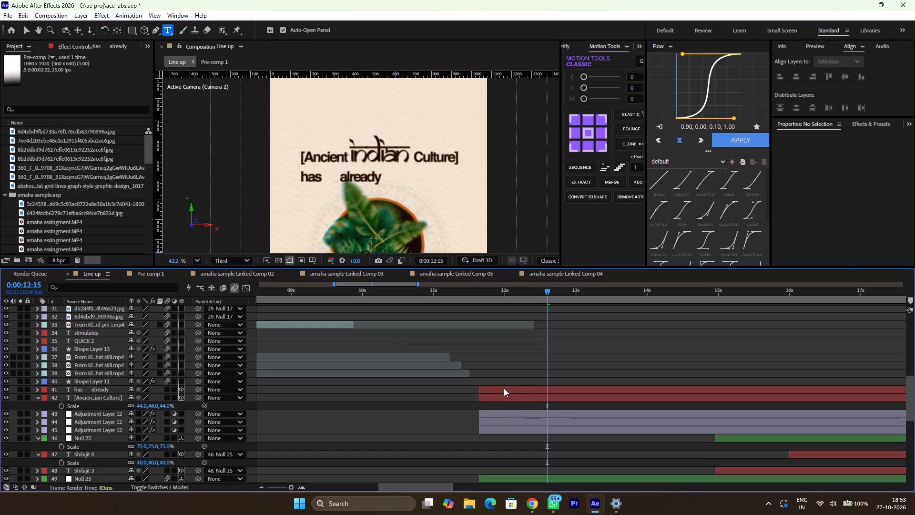
pyautogui.click(504, 389)
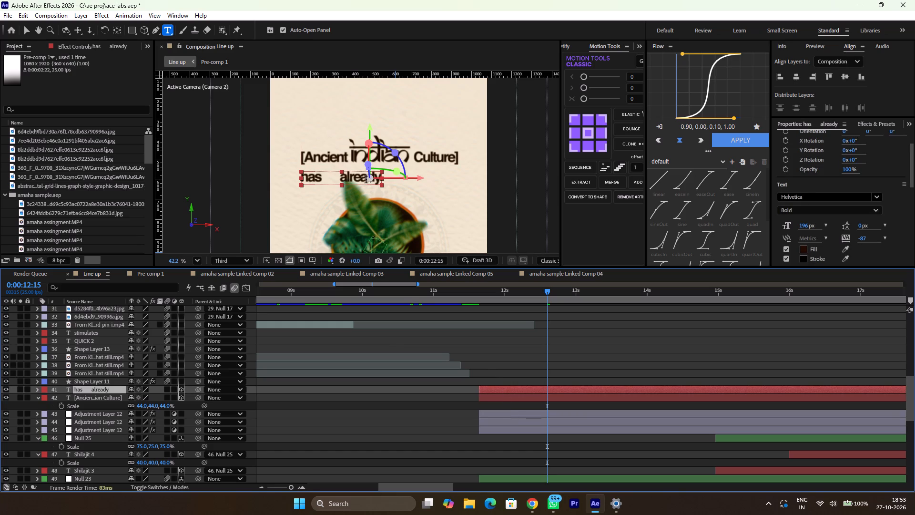
pyautogui.click(366, 179)
pyautogui.click(381, 176)
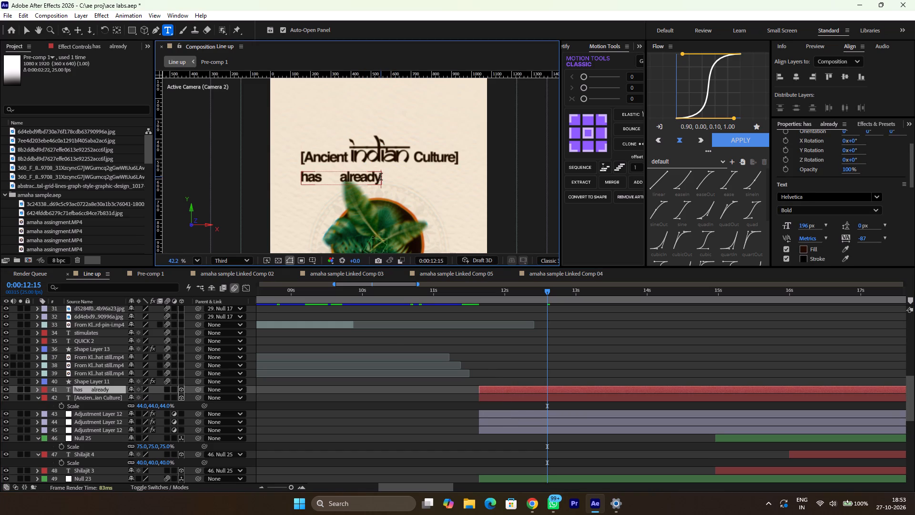
pyautogui.press('space')
pyautogui.press('space')
pyautogui.press('space')
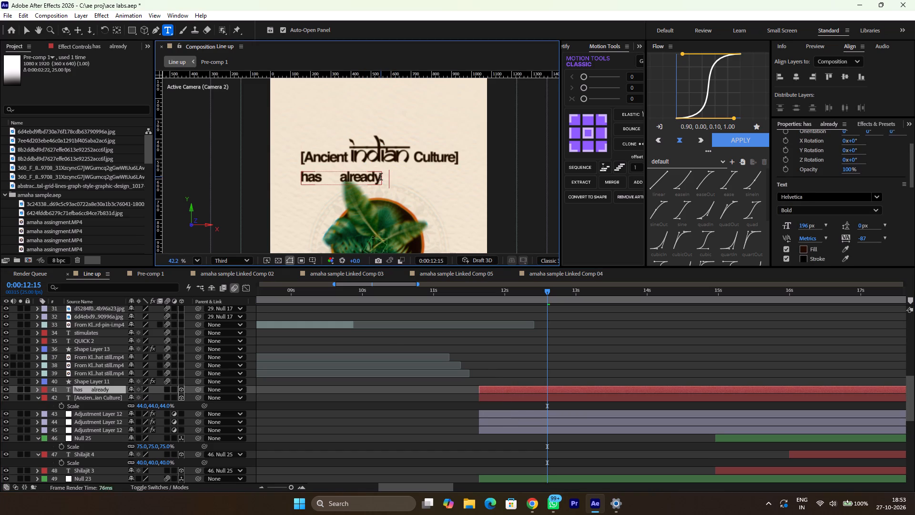
pyautogui.press('space')
pyautogui.press('space')
pyautogui.press('space')
pyautogui.press('space')
pyautogui.write('sol')
pyautogui.write('ved')
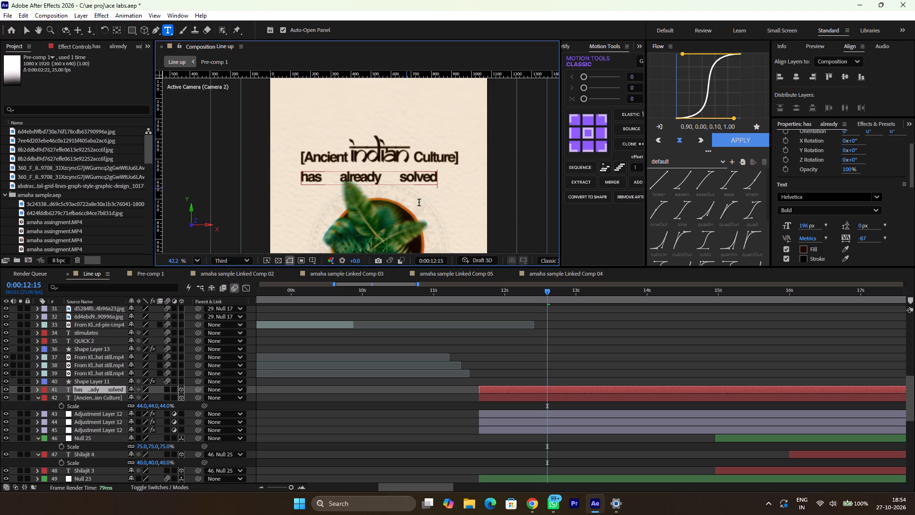
# Set the font style of the whole "has already solved" line to Helvetica Regular.
pyautogui.hotkey('ctrl', 'a')
pyautogui.click(806, 206)
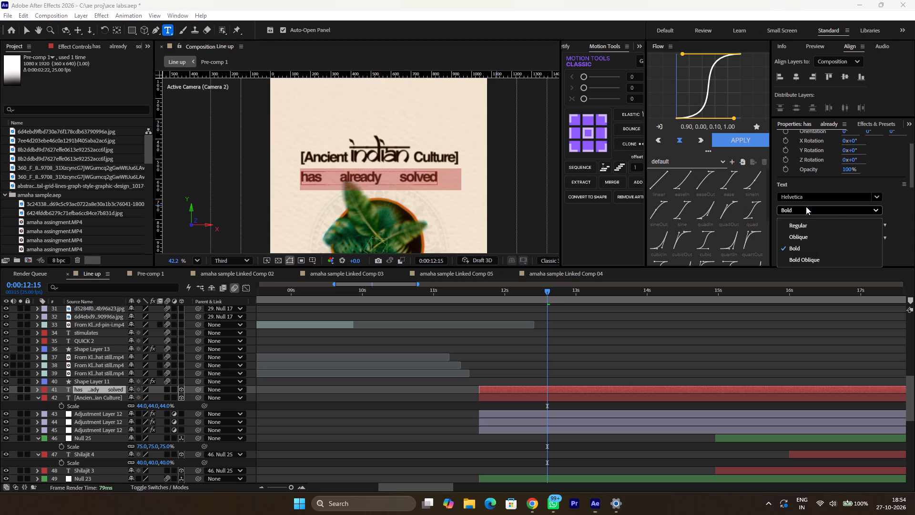
pyautogui.click(804, 222)
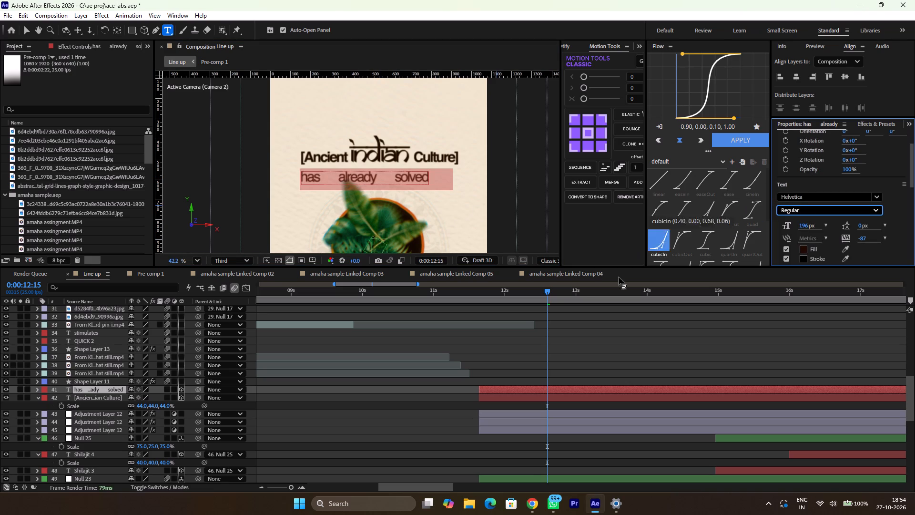
pyautogui.click(579, 337)
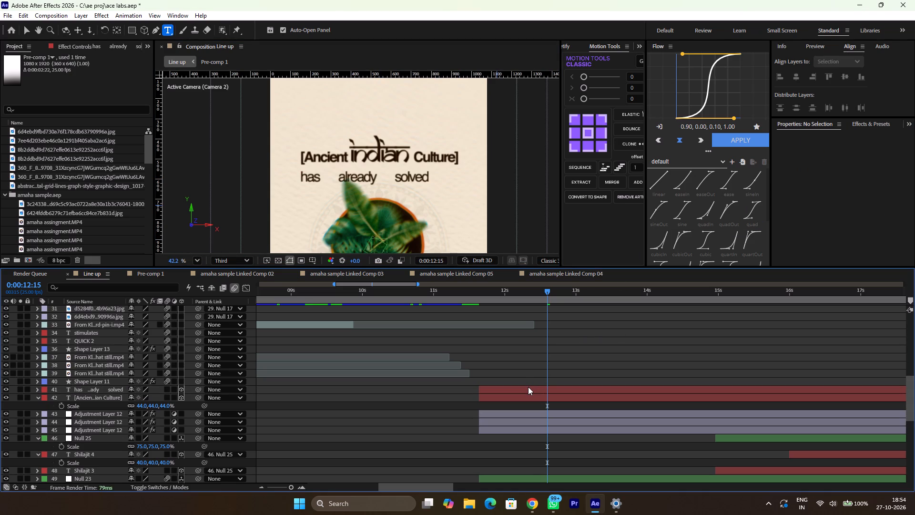
# Centre the anchor point of the "has already solved" text layer.
pyautogui.click(528, 387)
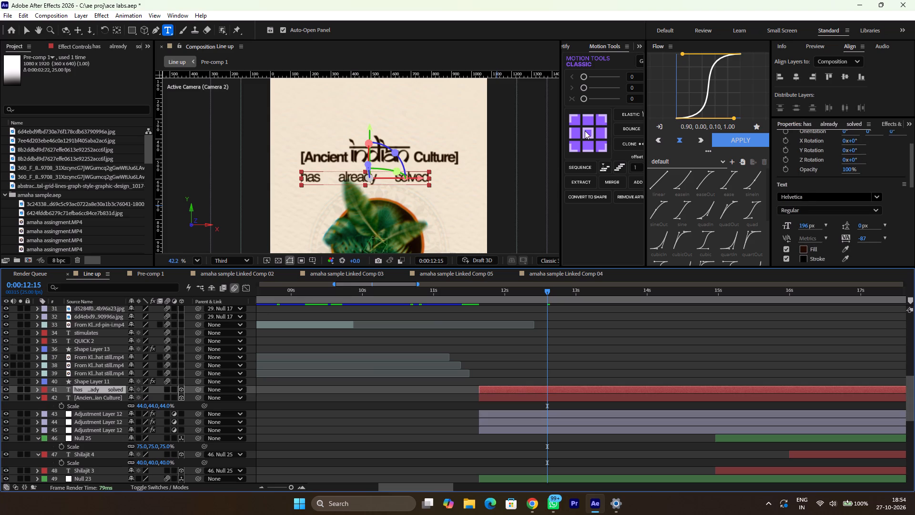
pyautogui.click(587, 131)
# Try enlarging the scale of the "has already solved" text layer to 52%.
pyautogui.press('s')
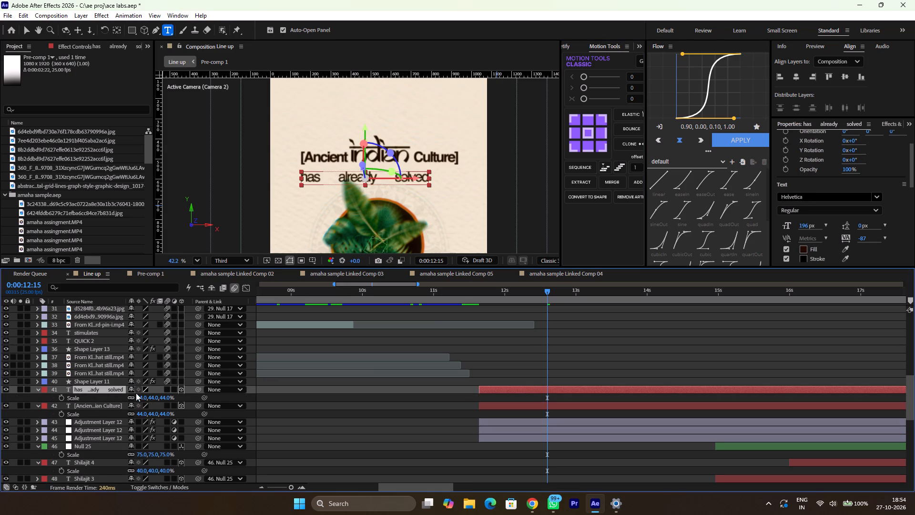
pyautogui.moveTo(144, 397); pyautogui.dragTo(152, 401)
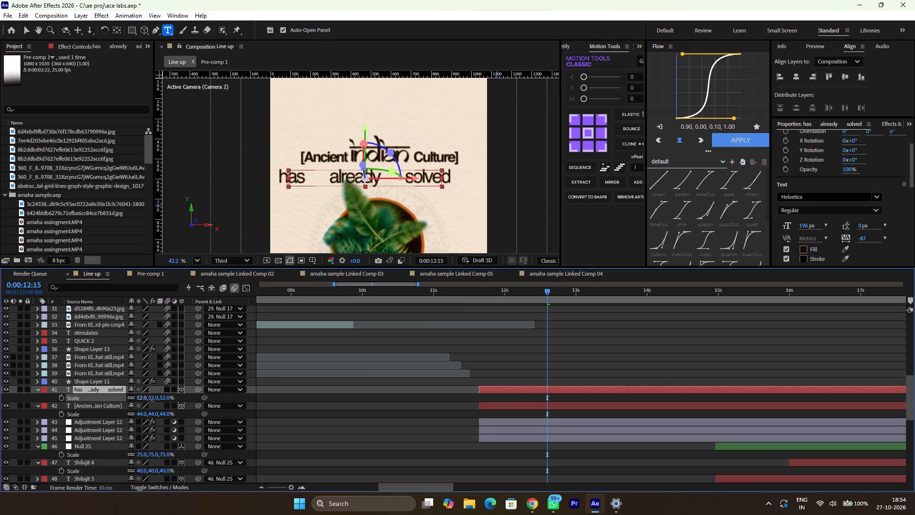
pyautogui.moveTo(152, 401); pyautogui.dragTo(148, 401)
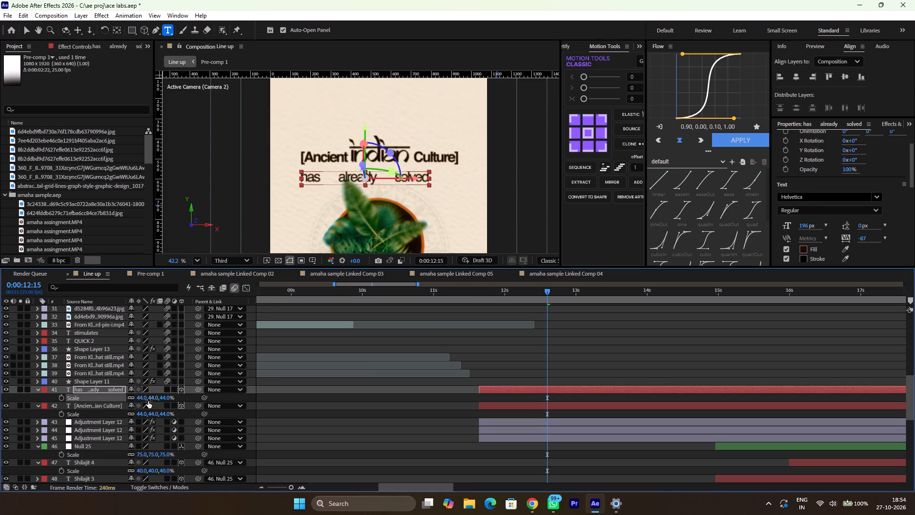
# Nudge the "has already solved" line right and slightly up so it sits closer beneath the word "Indian" in the first line.
pyautogui.hotkey('shift', 'Right')
pyautogui.hotkey('shift', 'Right')
pyautogui.hotkey('shift', 'Right')
pyautogui.hotkey('shift', 'Right')
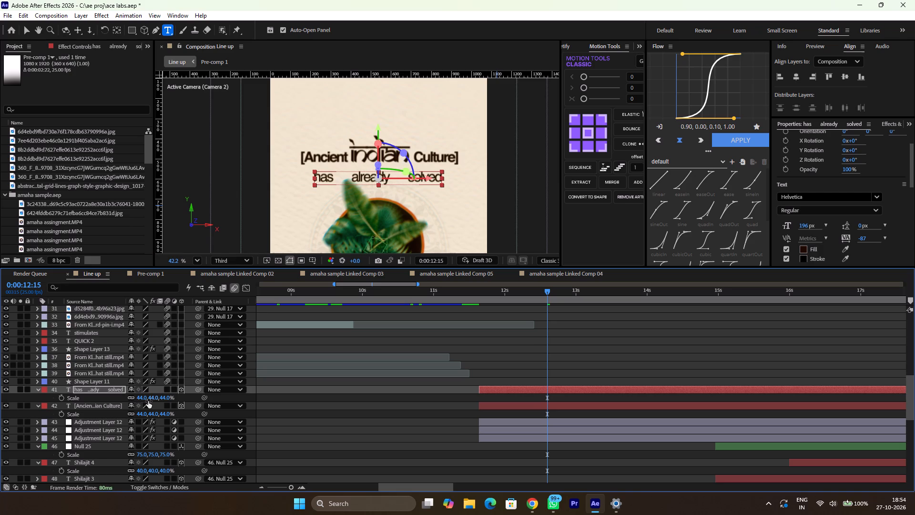
pyautogui.press('Up')
pyautogui.press('Up')
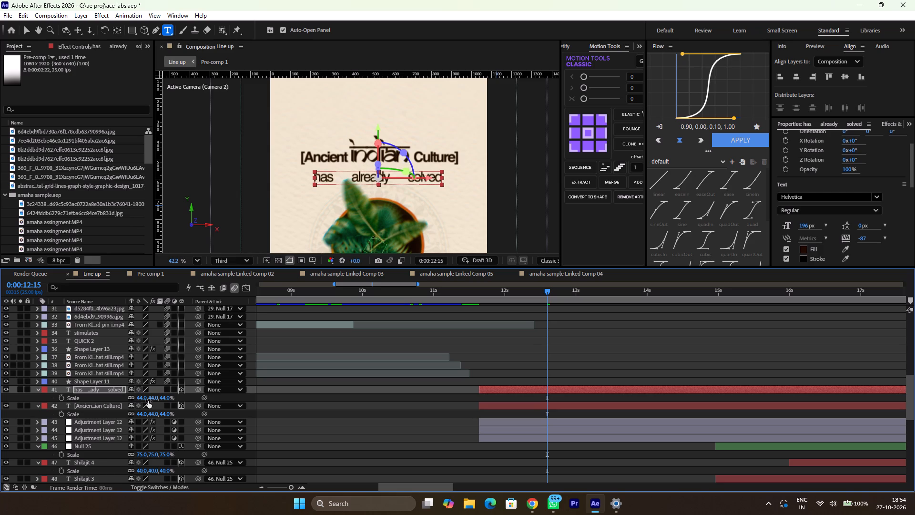
pyautogui.press('Up')
pyautogui.press('Up')
pyautogui.press('Up')
pyautogui.press('Up')
pyautogui.press('Up')
pyautogui.press('Up')
pyautogui.press('Up')
pyautogui.press('Up')
pyautogui.press('Up')
pyautogui.press('Up')
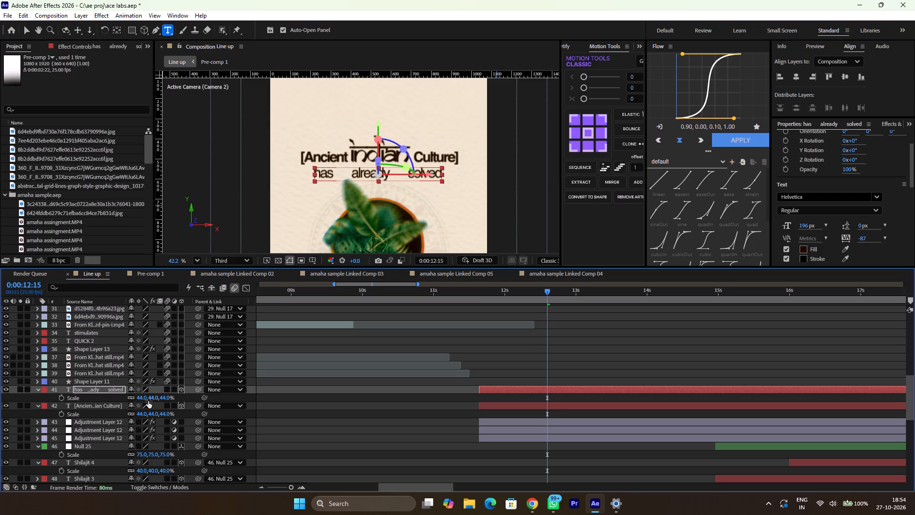
pyautogui.press('Up')
pyautogui.press('Up')
pyautogui.press('Right')
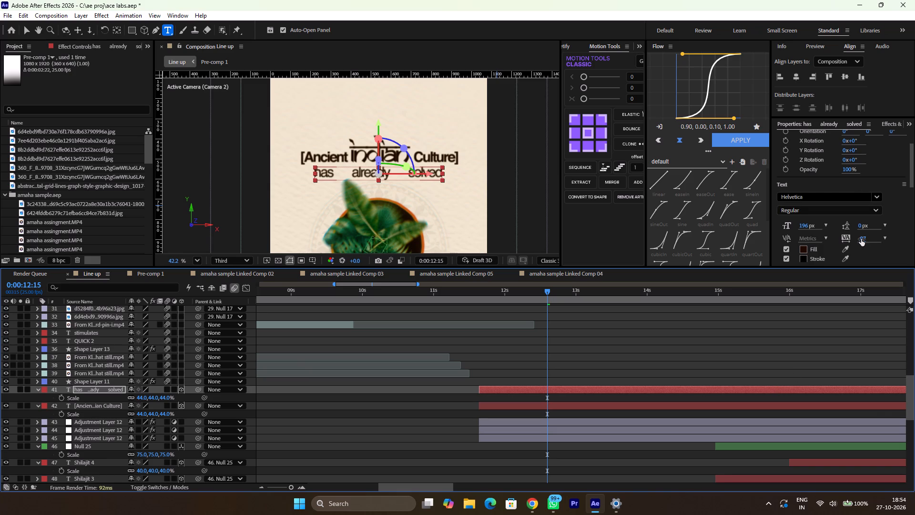
# Set the tracking of the "has already solved" text to -48.
pyautogui.moveTo(861, 239); pyautogui.dragTo(870, 238)
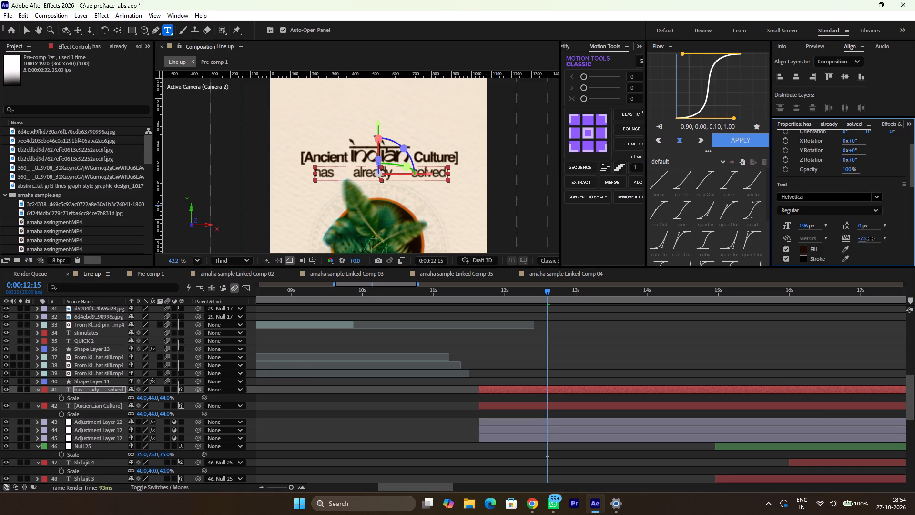
pyautogui.moveTo(870, 238); pyautogui.dragTo(879, 237)
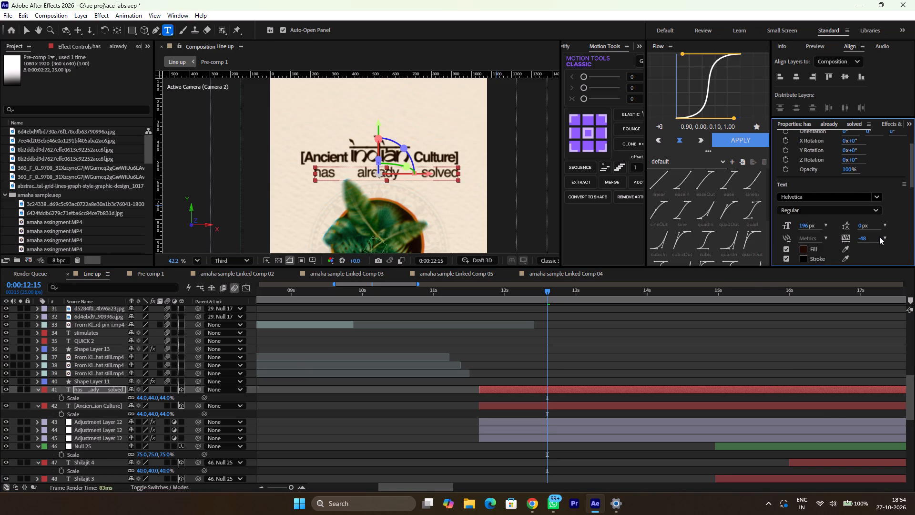
# Nudge the widened "has already solved" line left to centre it under "[Ancient Indian Culture]".
pyautogui.press('Left')
pyautogui.press('Left')
pyautogui.press('Left')
pyautogui.press('Left')
pyautogui.press('Left')
pyautogui.press('Left')
pyautogui.press('Left')
pyautogui.press('Left')
pyautogui.press('Left')
pyautogui.press('Left')
pyautogui.press('Left')
pyautogui.press('Left')
pyautogui.press('Left')
pyautogui.press('Left')
pyautogui.press('Left')
pyautogui.press('Left')
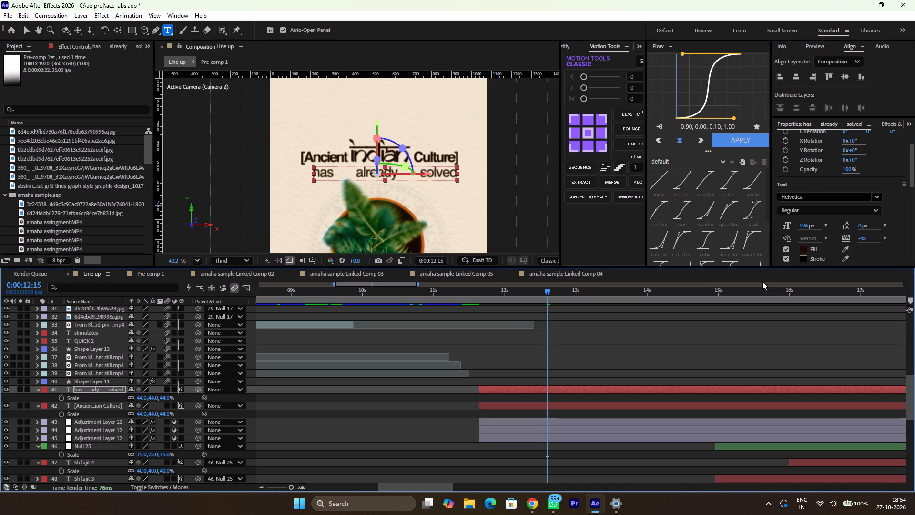
pyautogui.press('Left')
pyautogui.press('Left')
pyautogui.press('Left')
pyautogui.press('Left')
pyautogui.press('Left')
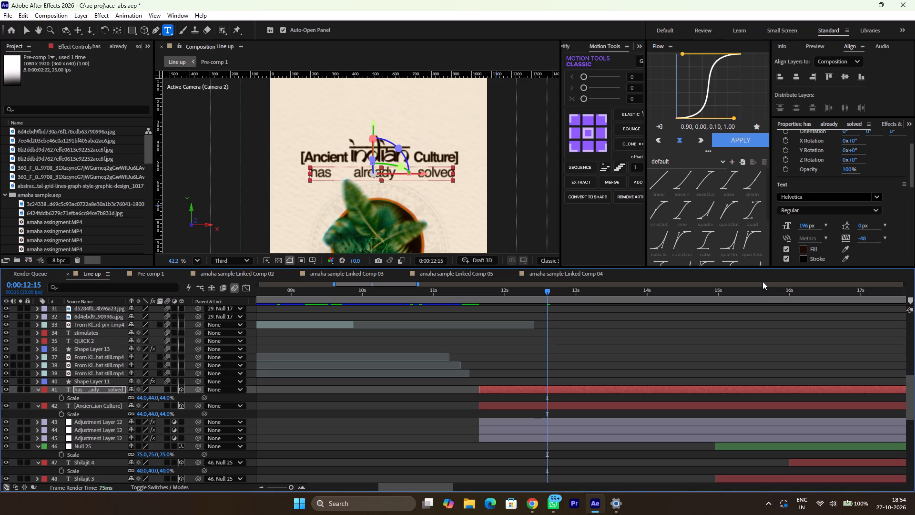
pyautogui.press('Left')
pyautogui.press('Left')
pyautogui.press('Left')
pyautogui.press('Left')
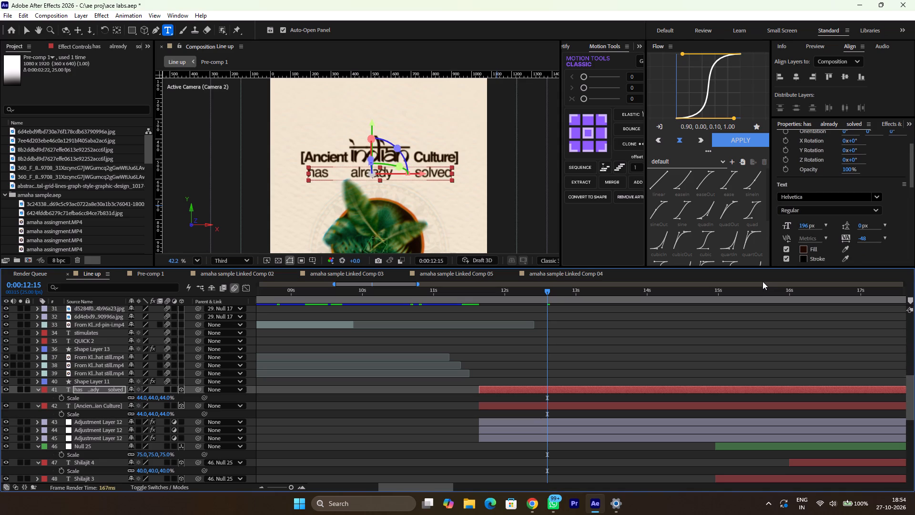
# Recentre the anchor point of the "has already solved" layer on its text.
pyautogui.click(622, 363)
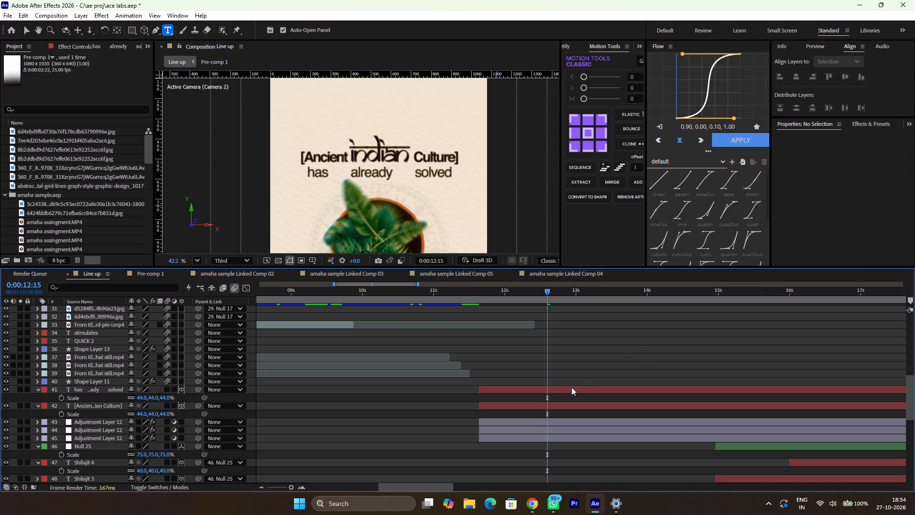
pyautogui.click(571, 388)
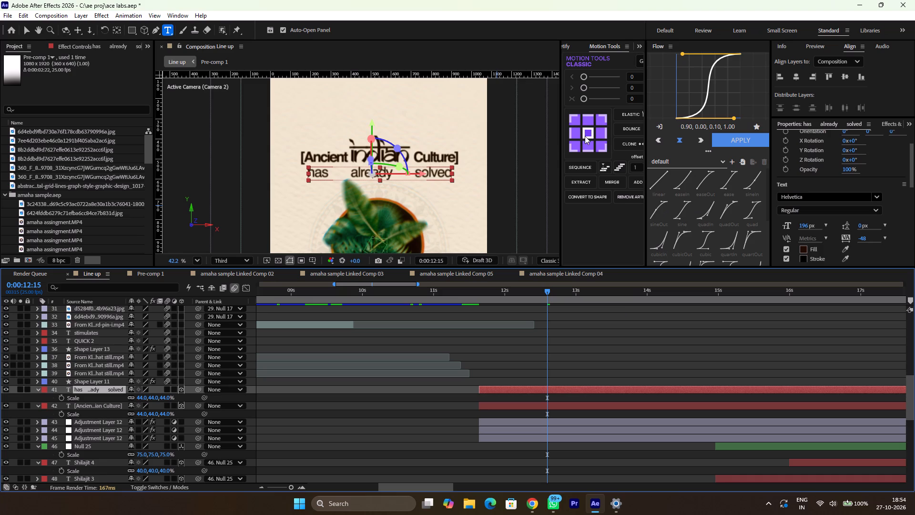
pyautogui.click(585, 136)
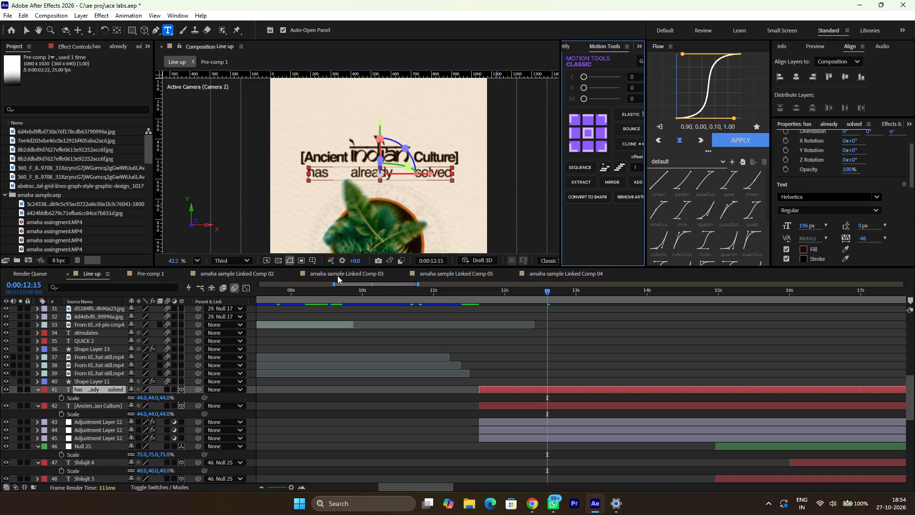
# Set the scale of the "has already solved" layer to 40%.
pyautogui.click(207, 298)
pyautogui.click(143, 396)
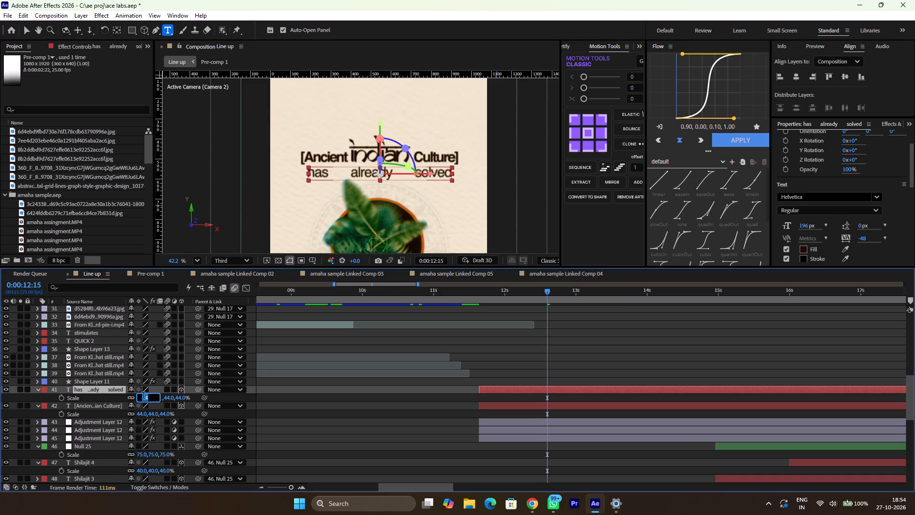
pyautogui.press('Down')
pyautogui.press('Down')
pyautogui.press('Down')
pyautogui.press('Down')
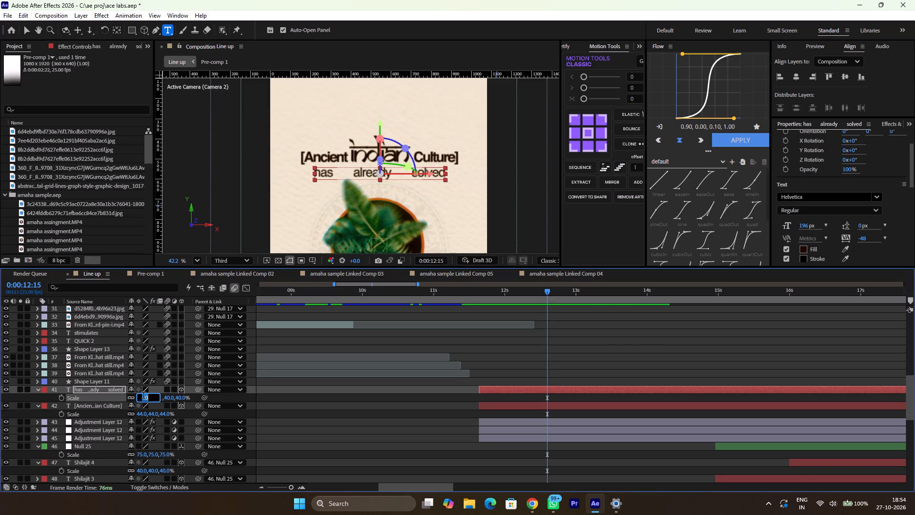
pyautogui.click(441, 402)
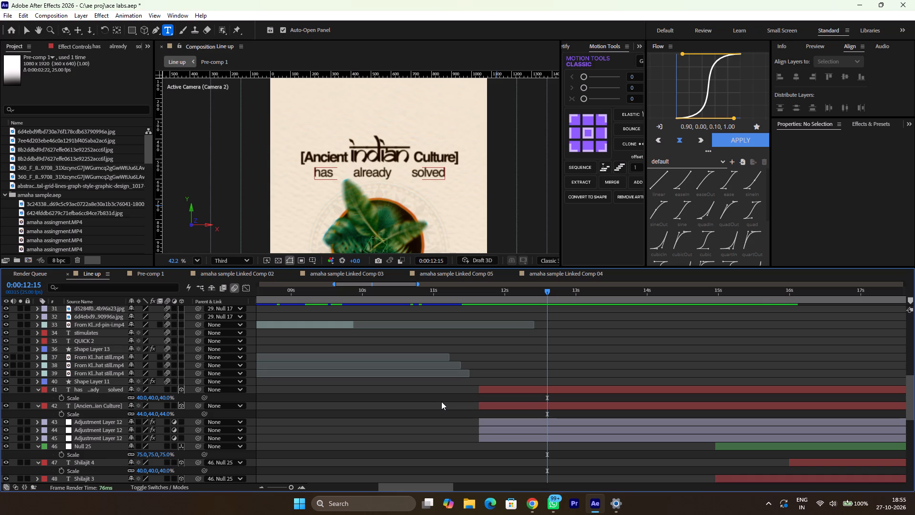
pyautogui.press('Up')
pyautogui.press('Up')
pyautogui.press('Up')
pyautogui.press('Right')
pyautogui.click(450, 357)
# Preview the two-line title's entrance, starting playback at 0:00:10:24.
pyautogui.moveTo(493, 287); pyautogui.dragTo(432, 298)
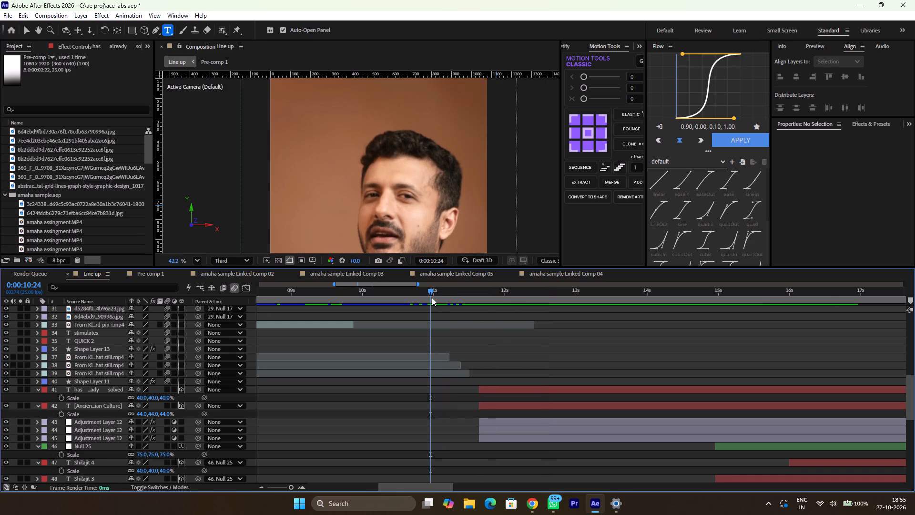
pyautogui.press('space')
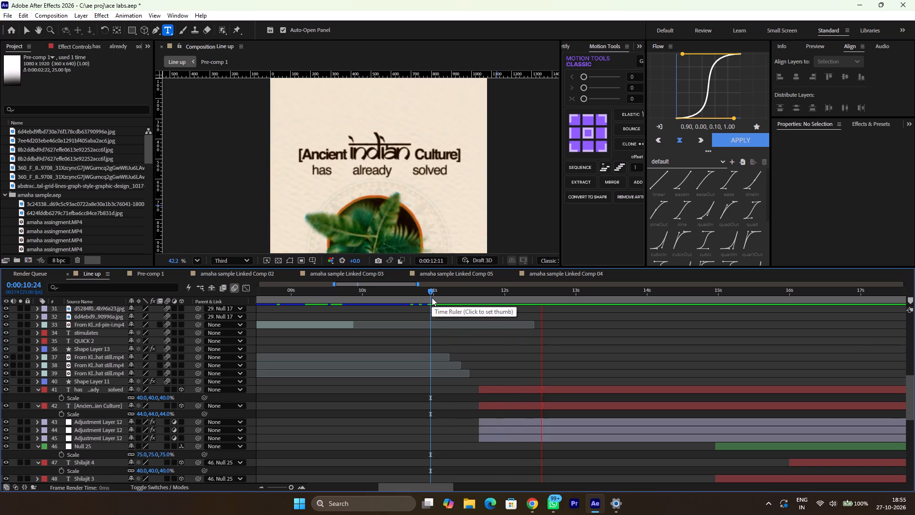
pyautogui.press('space')
# Apply the Presetify "1by1" text animation to the "[Ancient Indian Culture]" layer from its start at 0:00:11:16.
pyautogui.moveTo(485, 289); pyautogui.dragTo(482, 297)
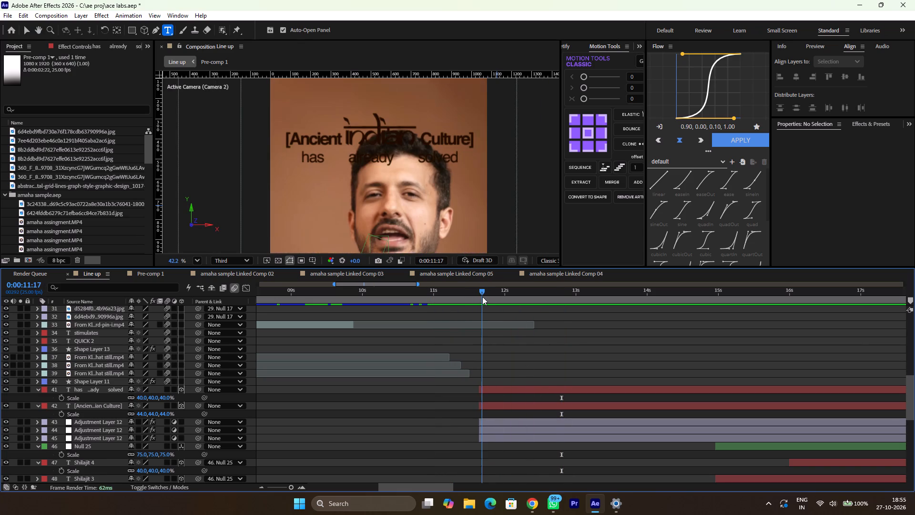
pyautogui.moveTo(482, 297); pyautogui.dragTo(479, 299)
pyautogui.click(488, 404)
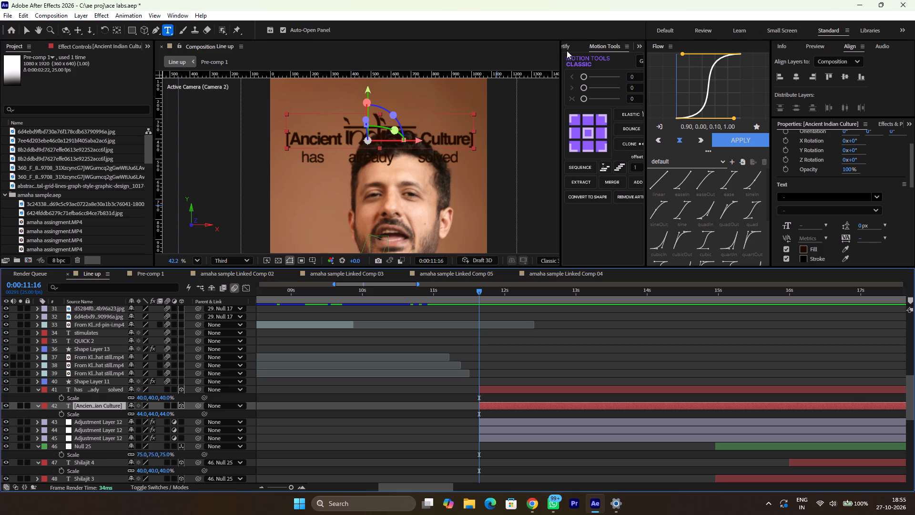
pyautogui.moveTo(567, 51); pyautogui.dragTo(576, 51)
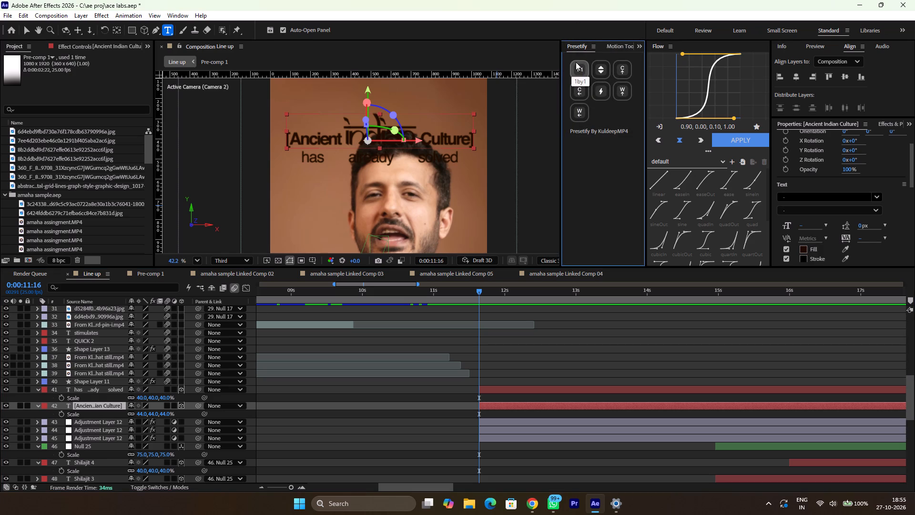
pyautogui.click(576, 63)
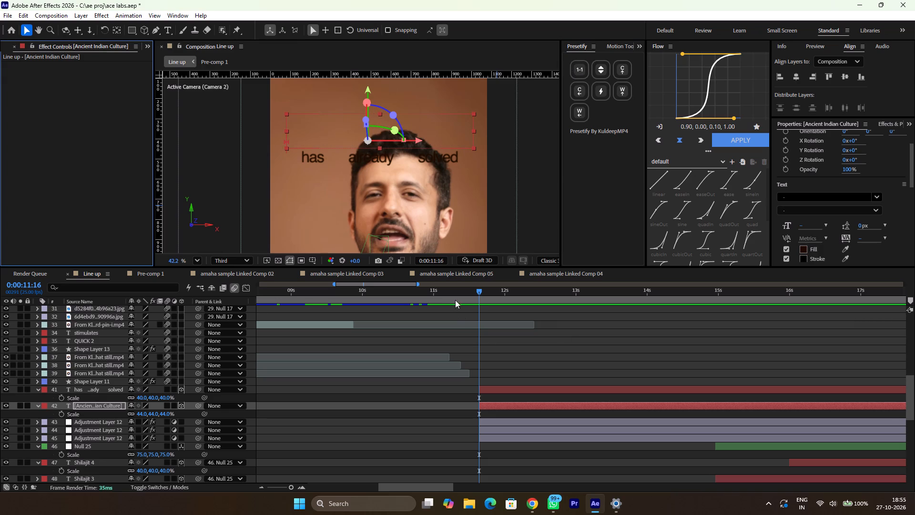
# Split the "has already solved" layer at 0:00:12:08 and delete the part before the cut.
pyautogui.moveTo(478, 293); pyautogui.dragTo(523, 299)
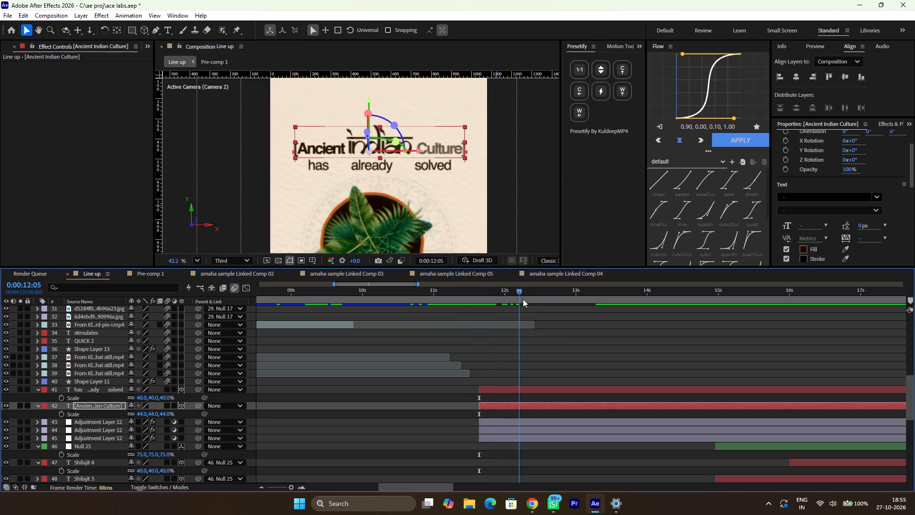
pyautogui.moveTo(523, 299); pyautogui.dragTo(525, 299)
pyautogui.click(534, 386)
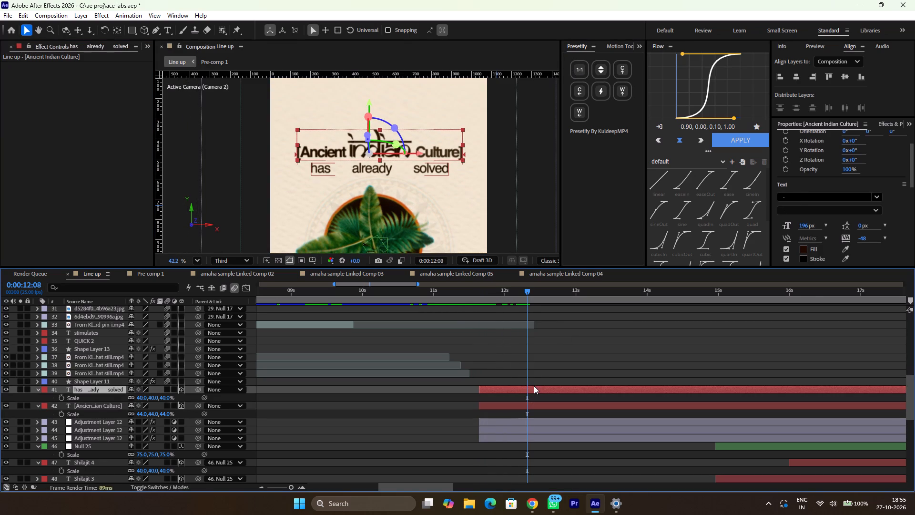
pyautogui.hotkey('ctrl', 'shift', 'd')
pyautogui.click(516, 395)
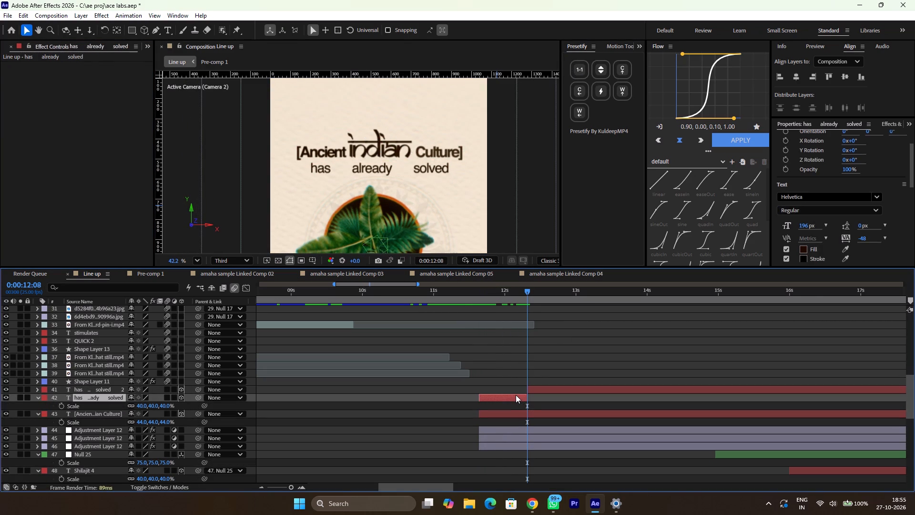
pyautogui.press('BackSpace')
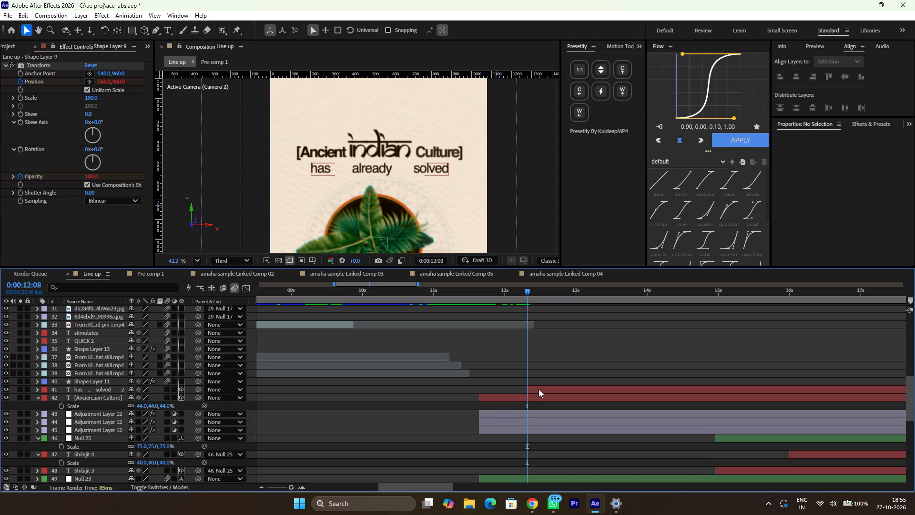
# Apply the Presetify "word down" text animation to the remaining "has already solved" layer at 0:00:12:08.
pyautogui.click(539, 389)
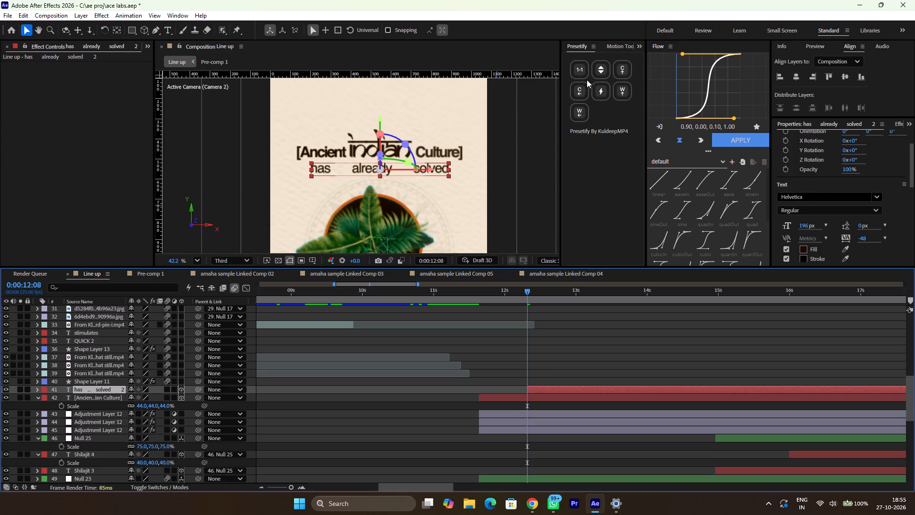
pyautogui.click(616, 87)
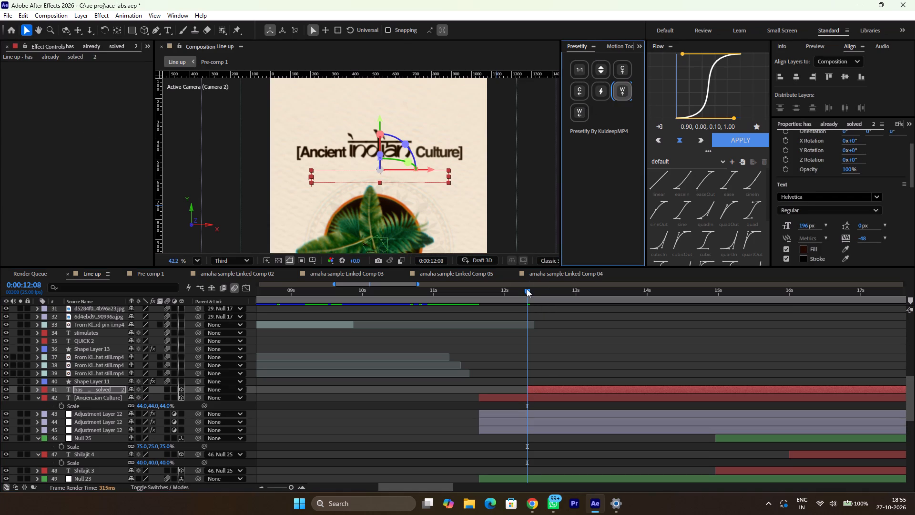
# Preview both title lines' text animations, playing from 0:00:11:13.
pyautogui.moveTo(527, 289); pyautogui.dragTo(586, 301)
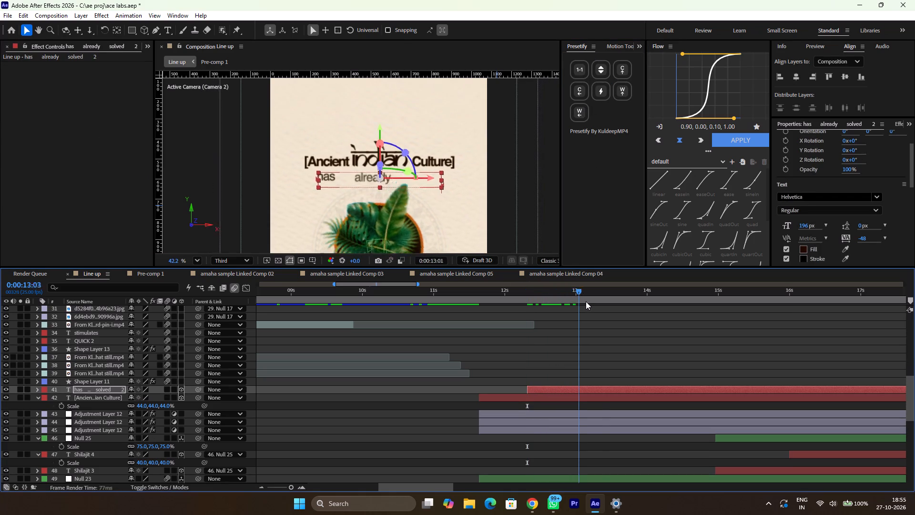
pyautogui.moveTo(586, 301); pyautogui.dragTo(470, 303)
pyautogui.press('space')
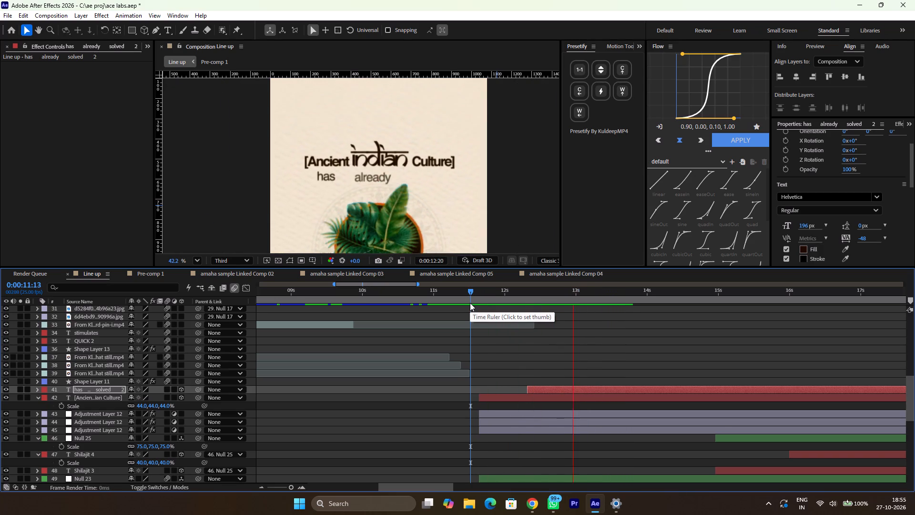
pyautogui.press('space')
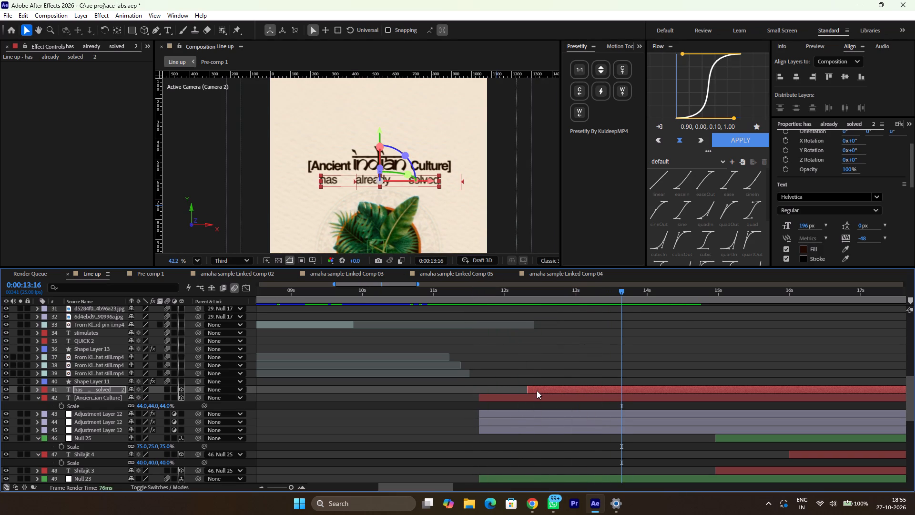
# Move the "[Ancient Indian Culture]" and "has already solved" layers below the three Adjustment Layer 12 layers, directly above Null 25.
pyautogui.scroll(5, 538, 391)
pyautogui.scroll(-2, 538, 391)
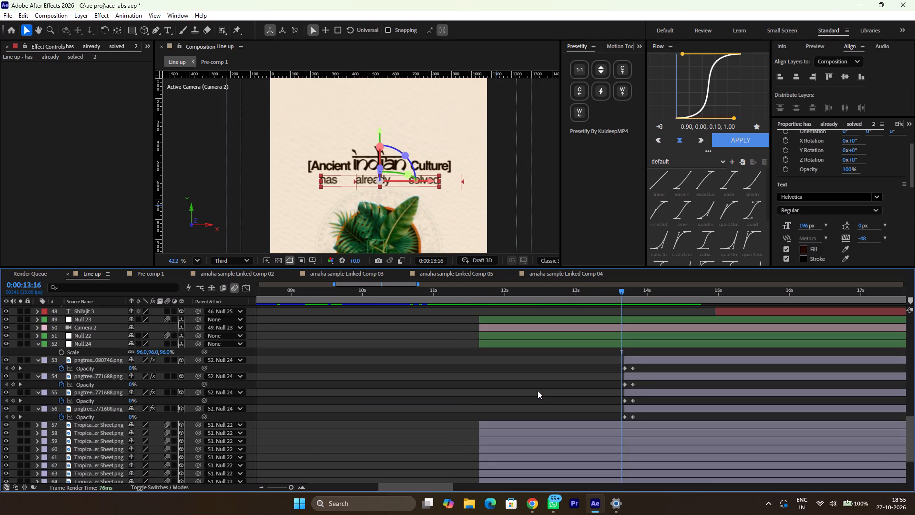
pyautogui.scroll(2, 538, 391)
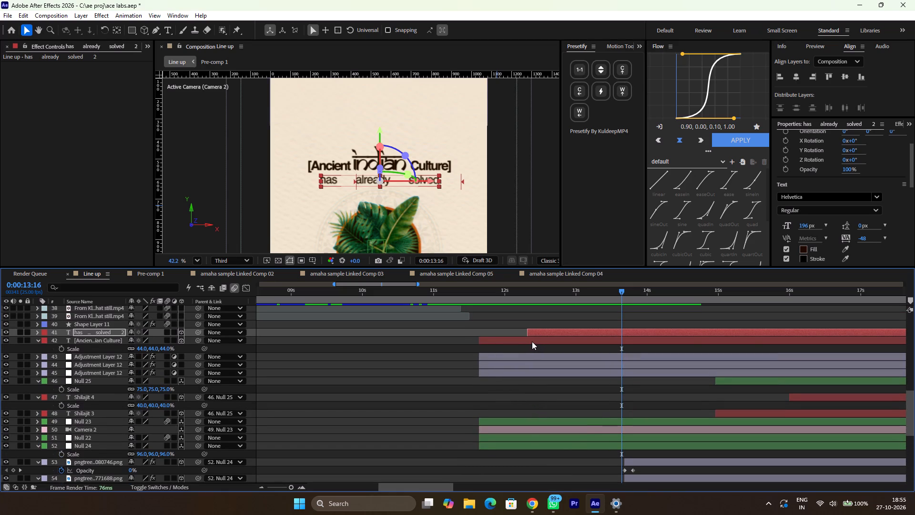
pyautogui.keyDown('shift'); pyautogui.click(532, 341); pyautogui.keyUp('shift')
pyautogui.moveTo(109, 343); pyautogui.dragTo(105, 372)
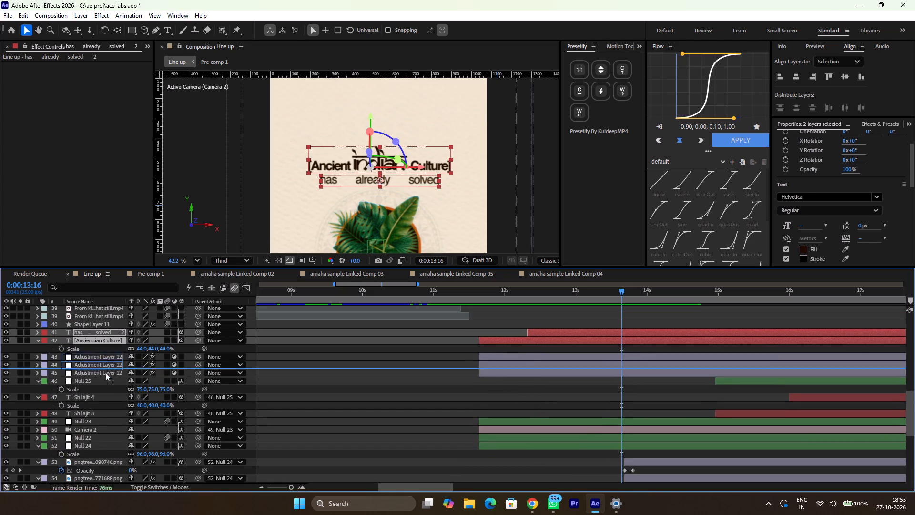
pyautogui.moveTo(105, 372); pyautogui.dragTo(105, 374)
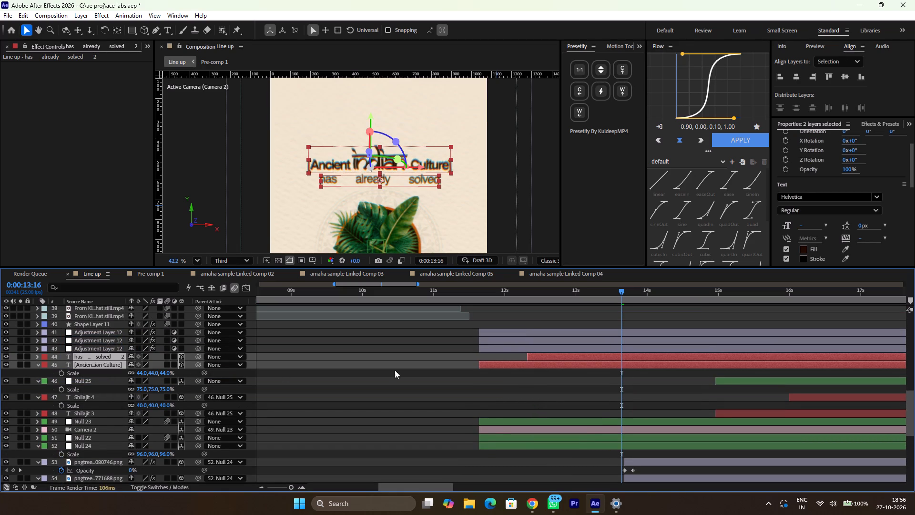
pyautogui.click(557, 383)
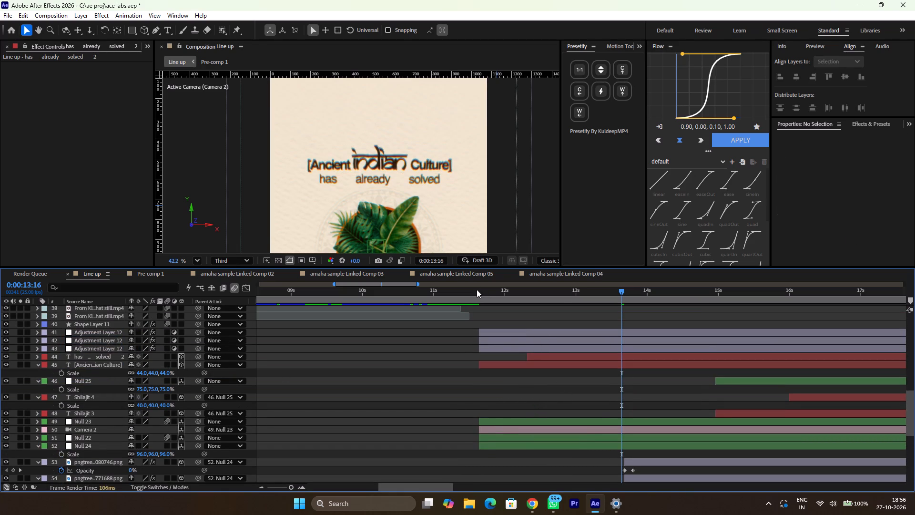
# Preview the title section from 0:00:11:15 through the arrival of the Shilajit and Cordyceps text.
pyautogui.click(477, 289)
pyautogui.press('space')
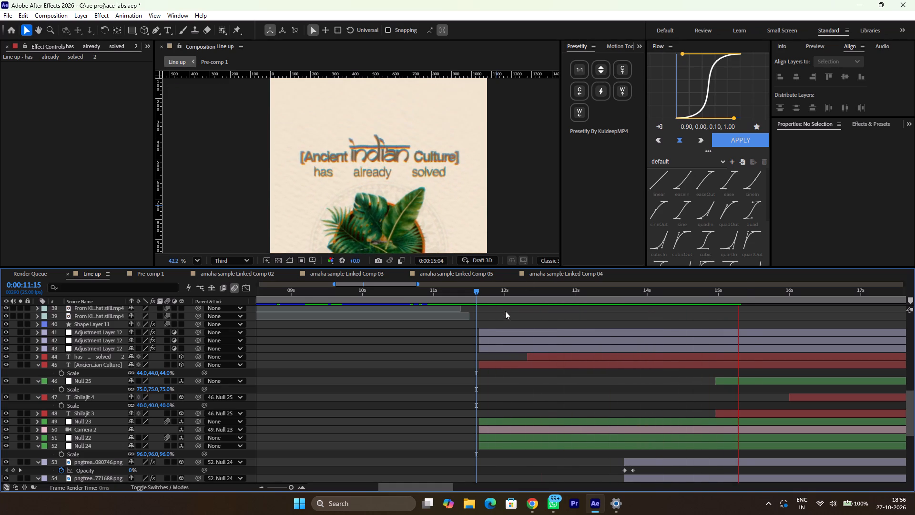
pyautogui.press('space')
pyautogui.press('space')
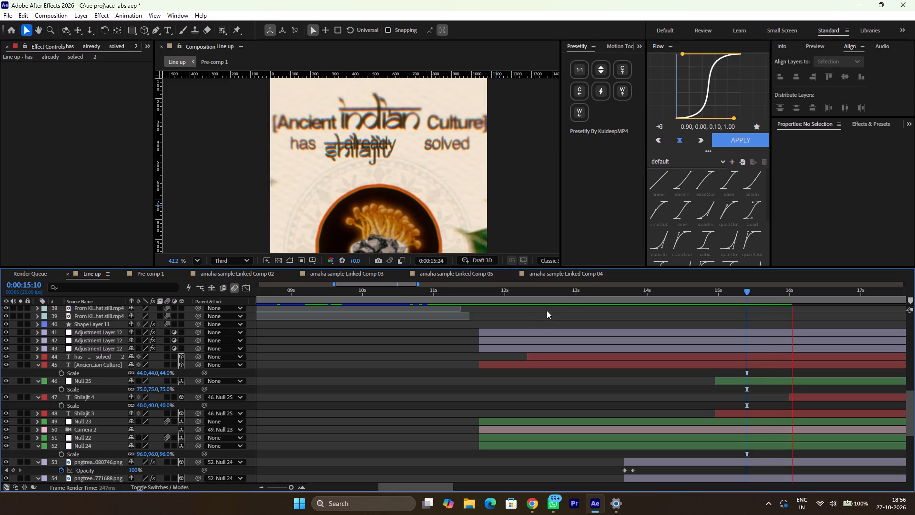
pyautogui.press('space')
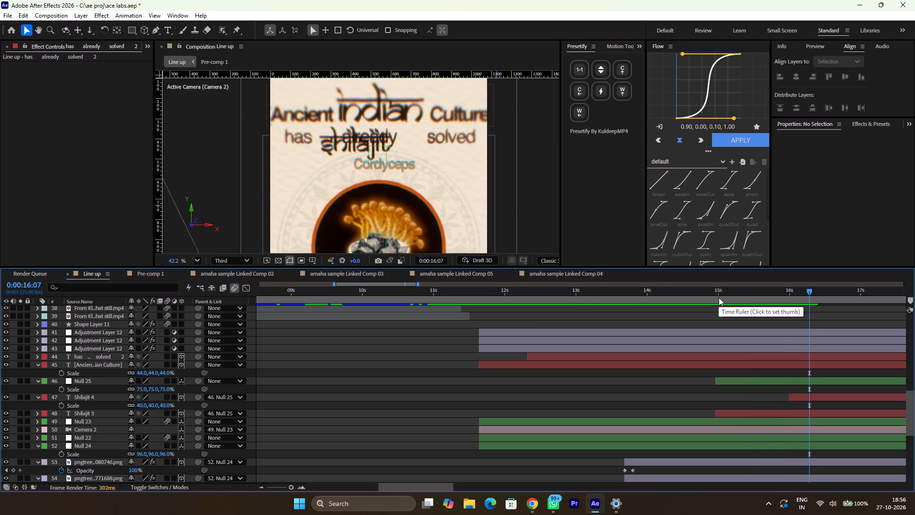
# Split both title layers at 0:00:15:07 and delete the parts after the cut.
pyautogui.click(695, 290)
pyautogui.moveTo(690, 291); pyautogui.dragTo(707, 291)
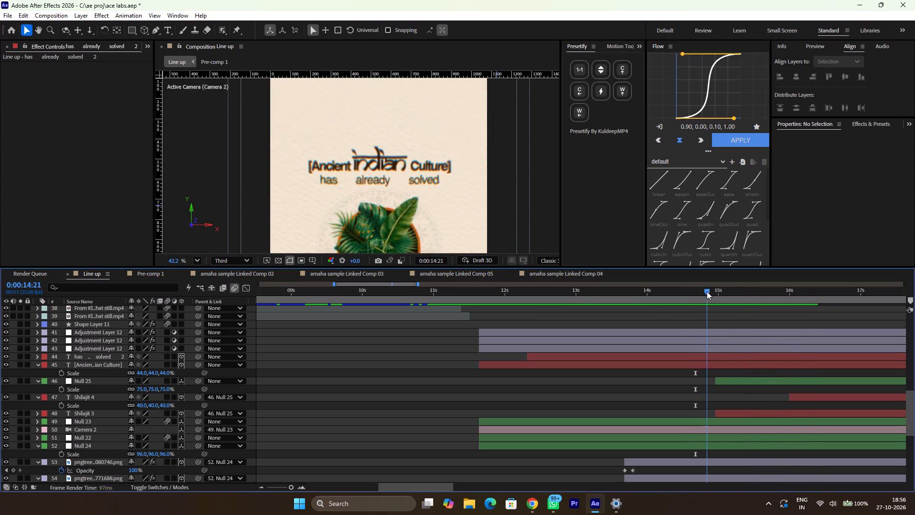
pyautogui.moveTo(707, 291); pyautogui.dragTo(731, 294)
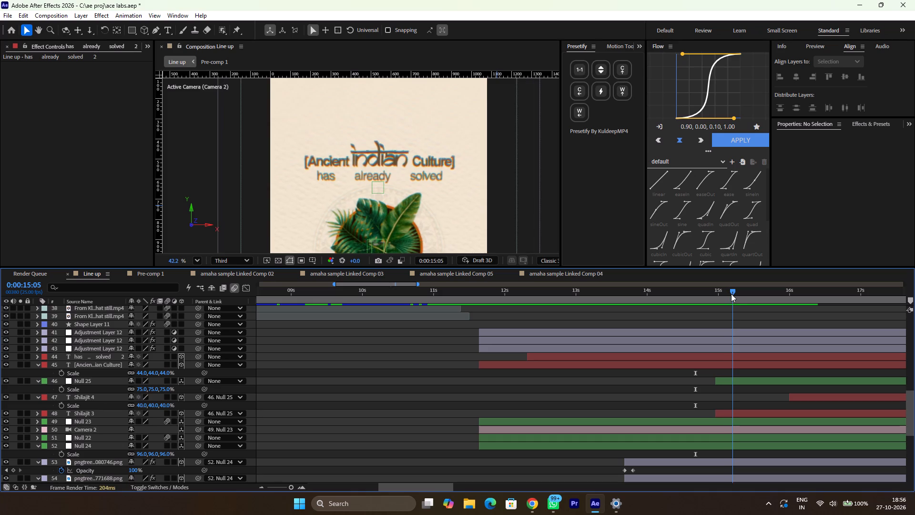
pyautogui.moveTo(731, 294); pyautogui.dragTo(738, 296)
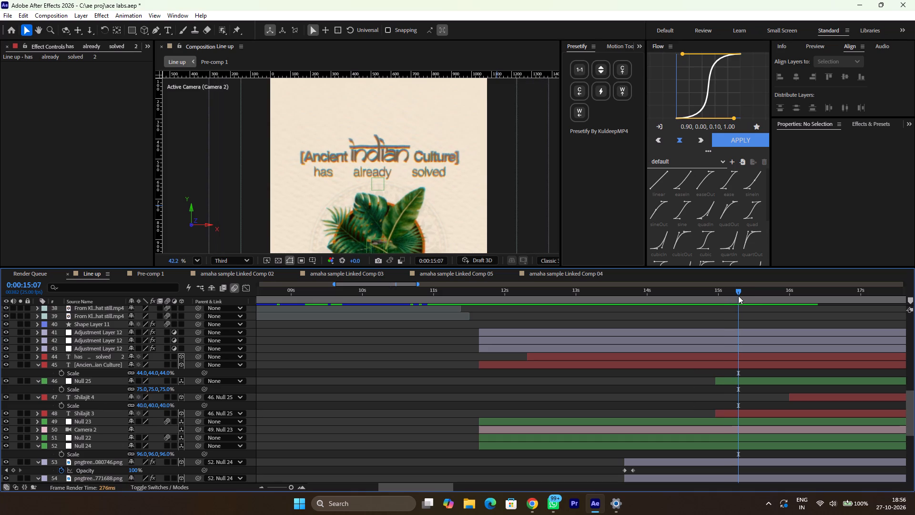
pyautogui.click(744, 368)
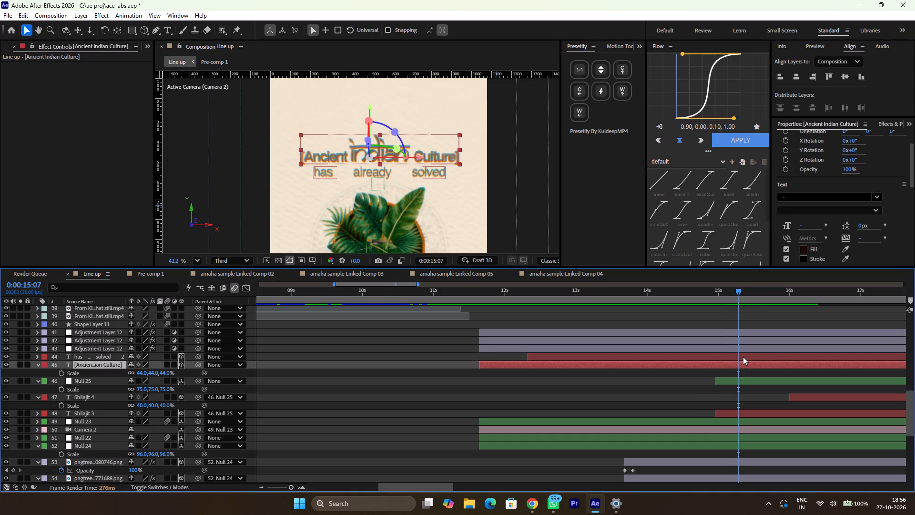
pyautogui.keyDown('shift'); pyautogui.click(743, 357); pyautogui.keyUp('shift')
pyautogui.hotkey('ctrl', 'shift', 'd')
pyautogui.press('BackSpace')
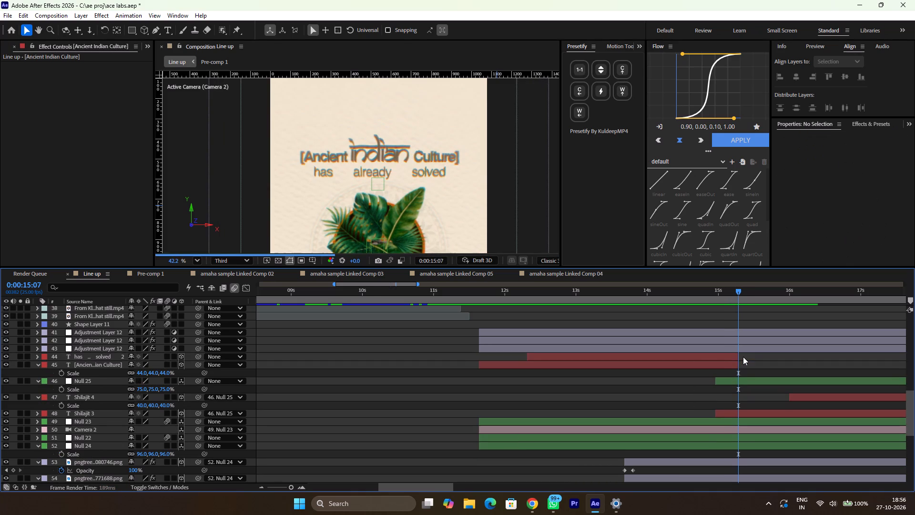
# Keyframe both title layers' opacity from 100% at 0:00:14:23 to 0% at 0:00:15:06.
pyautogui.moveTo(722, 289); pyautogui.dragTo(719, 290)
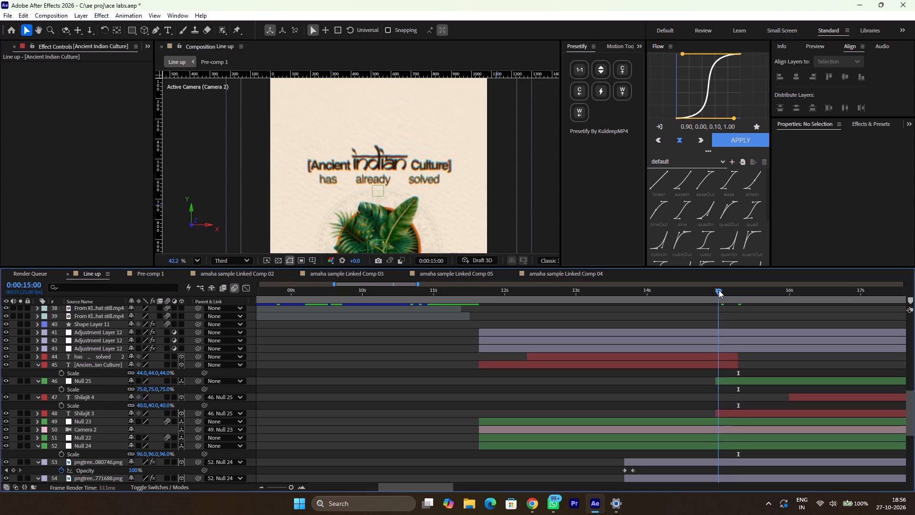
pyautogui.moveTo(719, 290); pyautogui.dragTo(711, 292)
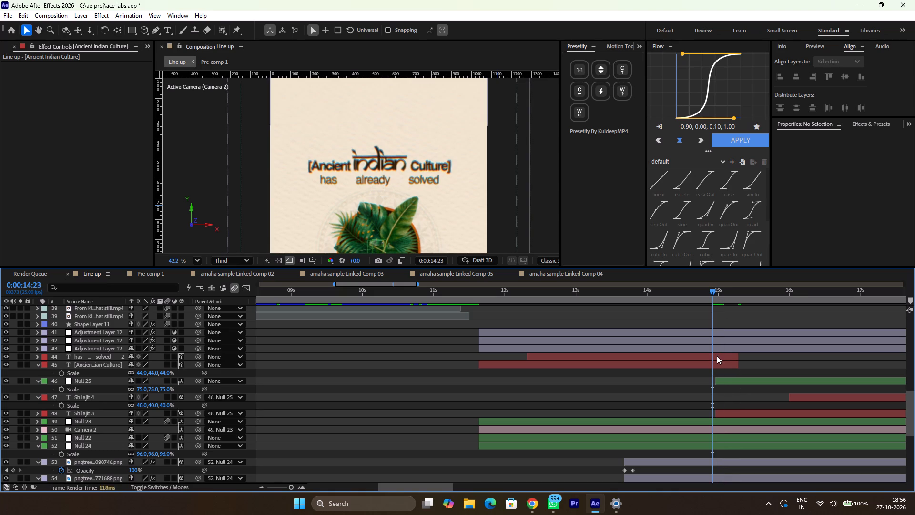
pyautogui.click(717, 356)
pyautogui.press('t')
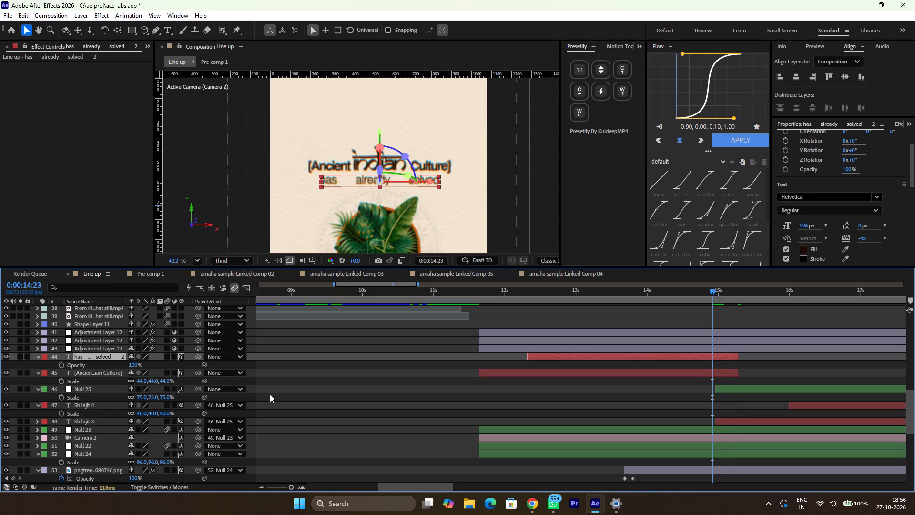
pyautogui.click(681, 376)
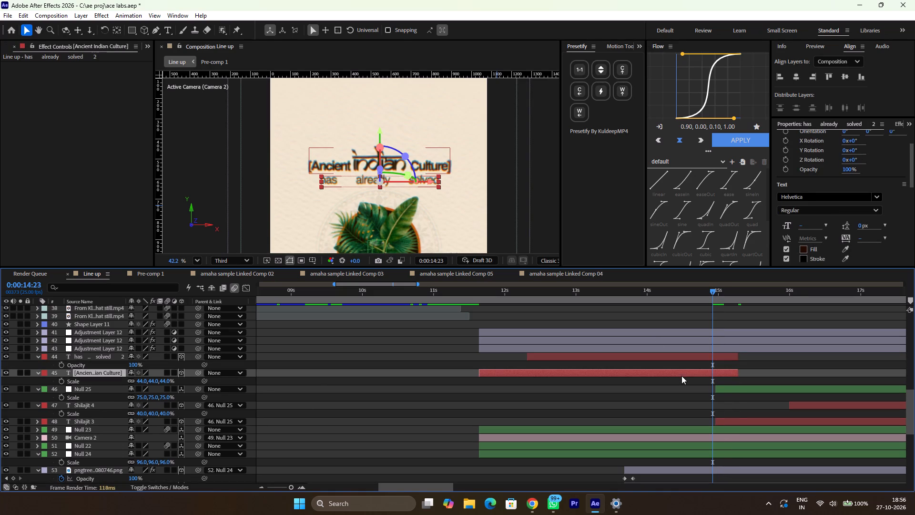
pyautogui.keyDown('shift'); pyautogui.click(694, 357); pyautogui.keyUp('shift')
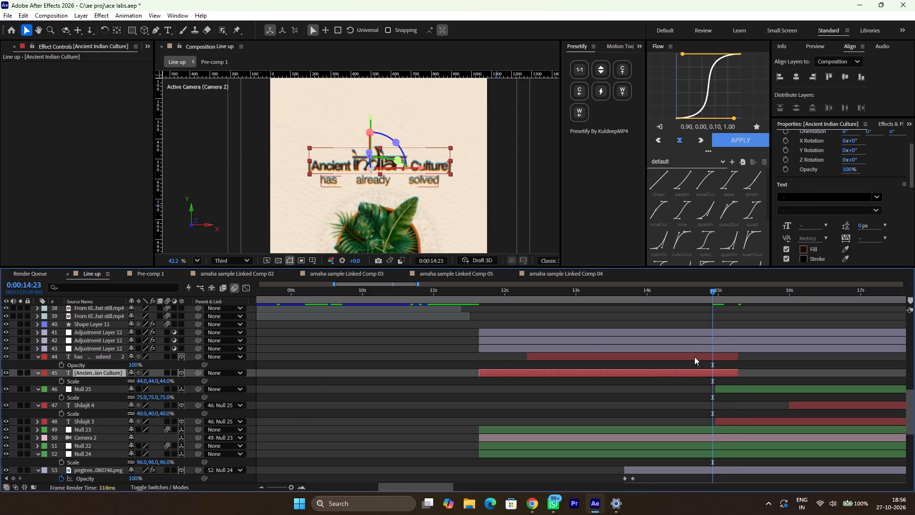
pyautogui.press('t')
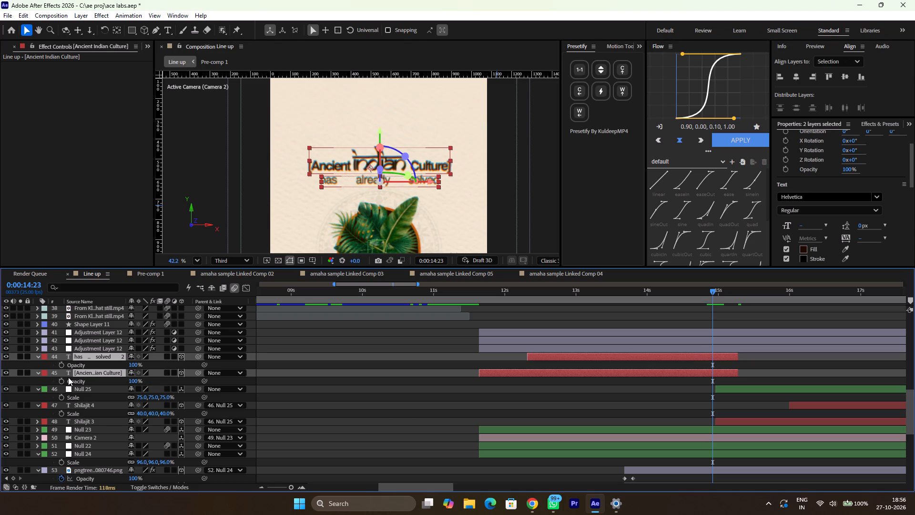
pyautogui.click(62, 366)
pyautogui.press('o')
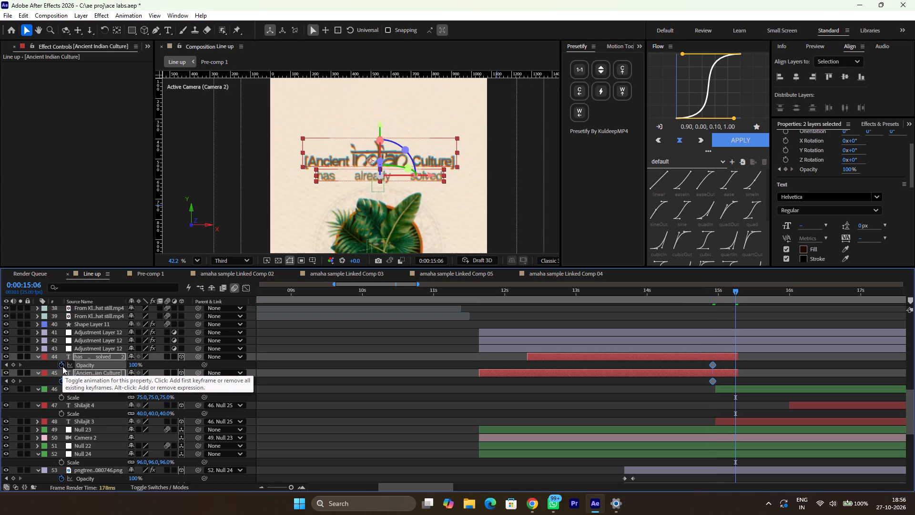
pyautogui.click(136, 366)
pyautogui.press('0')
pyautogui.press('Return')
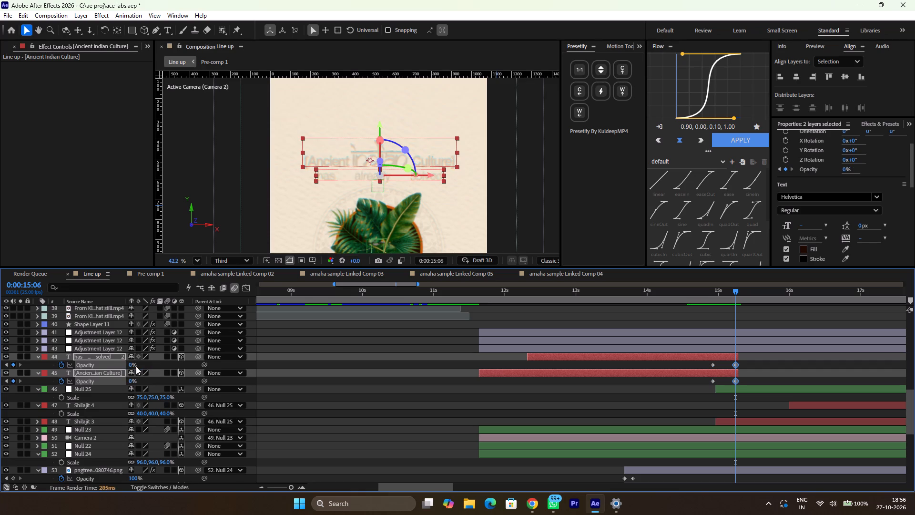
# Preview the titles' fade-out and the Shilajit scene, playing from 0:00:14:17 and again from 0:00:14:09.
pyautogui.moveTo(723, 290); pyautogui.dragTo(696, 300)
pyautogui.press('space')
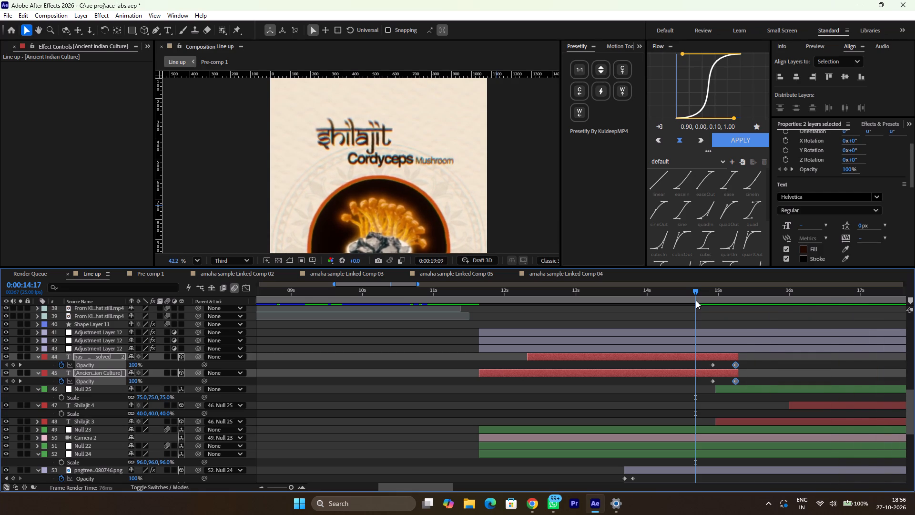
pyautogui.press('space')
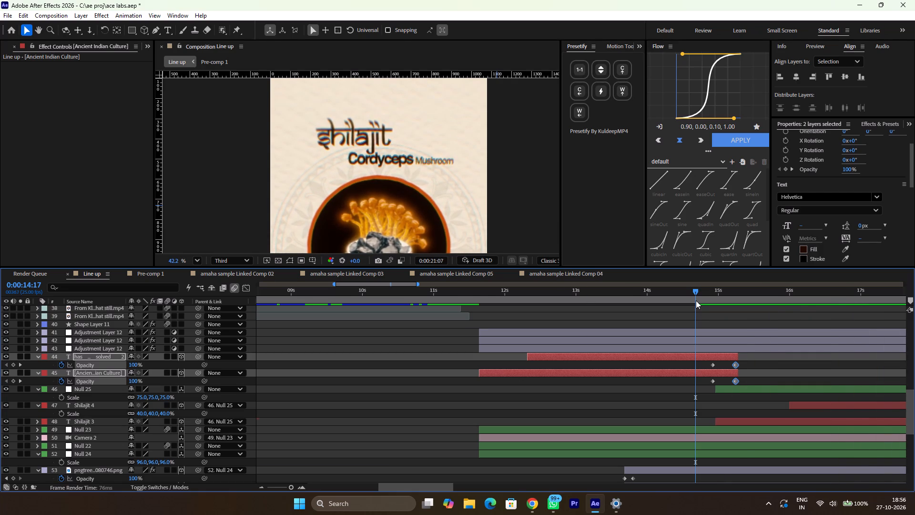
pyautogui.keyDown('alt'); pyautogui.scroll(-1, 603, 435); pyautogui.keyUp('alt')
pyautogui.keyDown('ctrl'); pyautogui.keyDown('alt'); pyautogui.scroll(-3, 603, 435); pyautogui.keyUp('alt'); pyautogui.keyUp('ctrl')
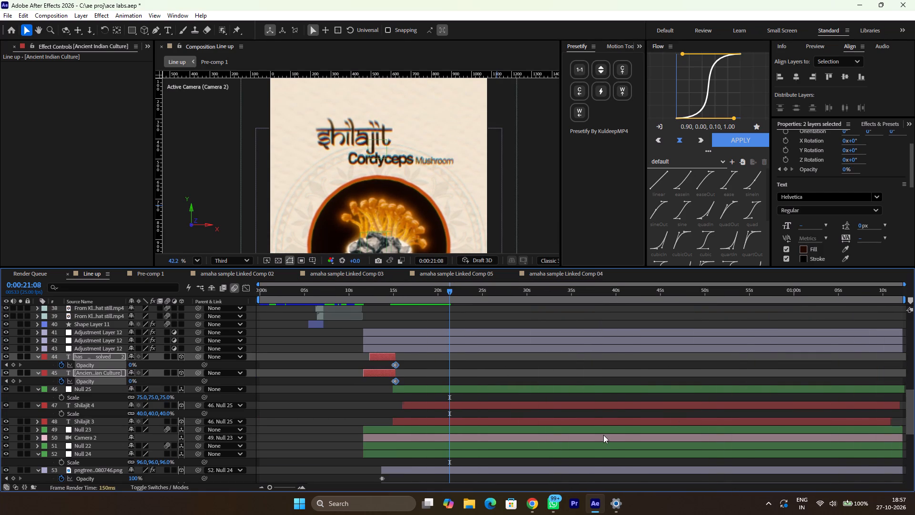
pyautogui.doubleClick(387, 295)
pyautogui.press('space')
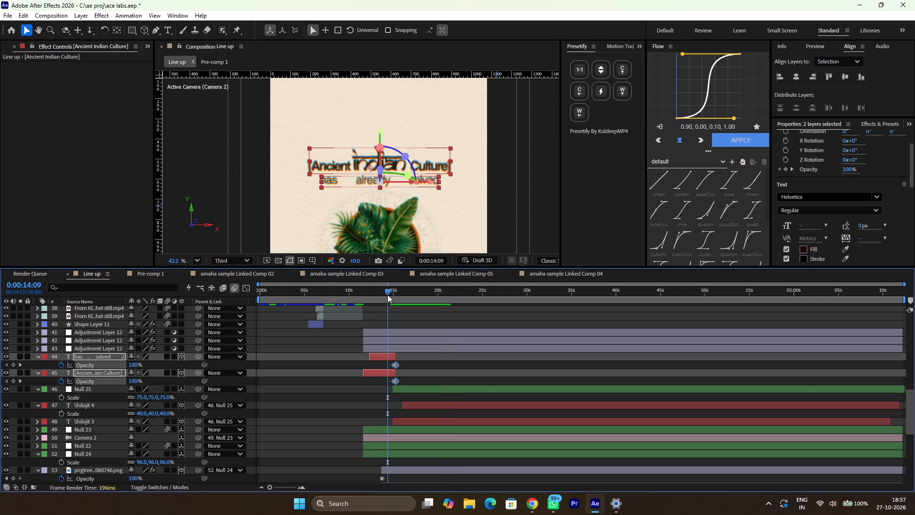
pyautogui.press('space')
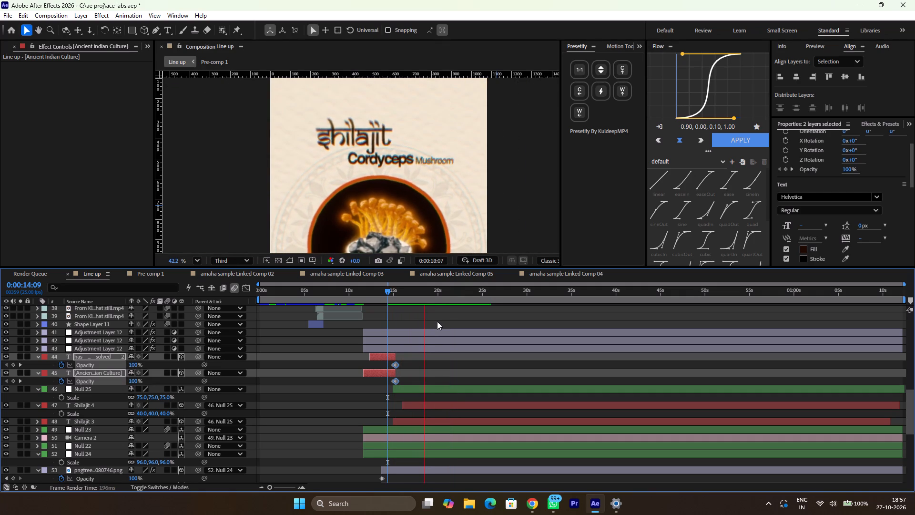
pyautogui.press('space')
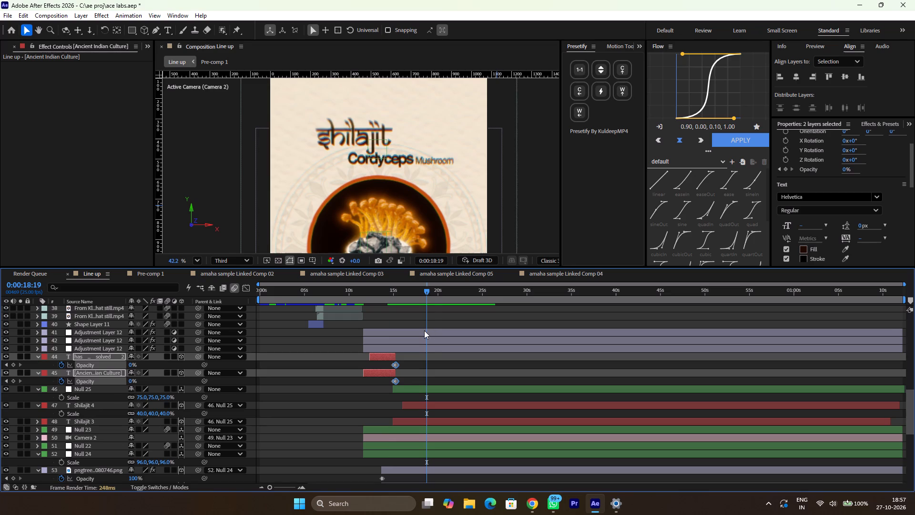
# Split the scene's layers, from the topmost Adjustment Layer 12 down to the 8b2ddbd background image, at 0:00:18:19 and delete the parts after the cut.
pyautogui.click(424, 330)
pyautogui.scroll(-4, 447, 445)
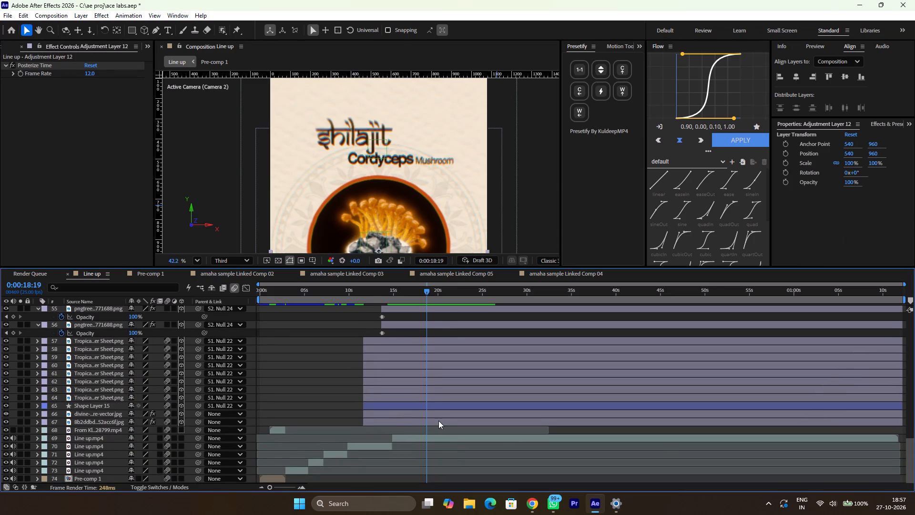
pyautogui.moveTo(438, 421); pyautogui.dragTo(434, 422)
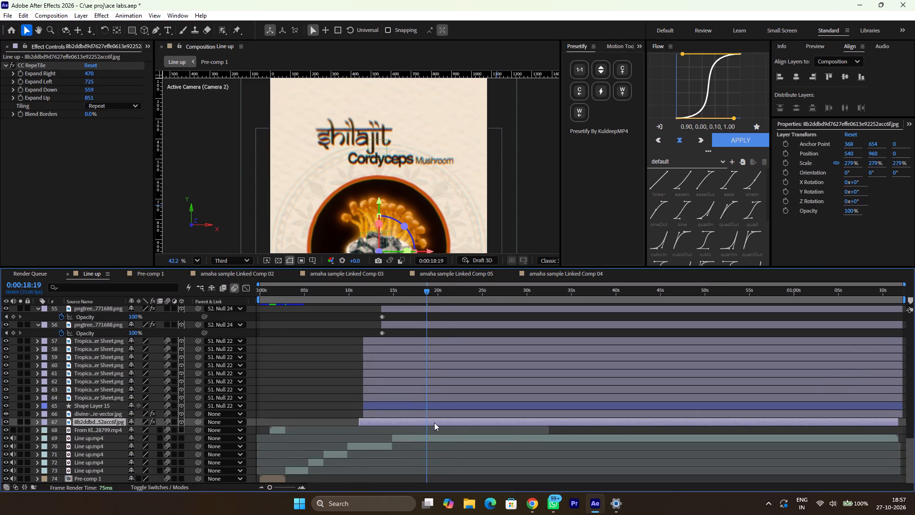
pyautogui.hotkey('ctrl', 'z')
pyautogui.scroll(3, 434, 422)
pyautogui.scroll(-1, 434, 422)
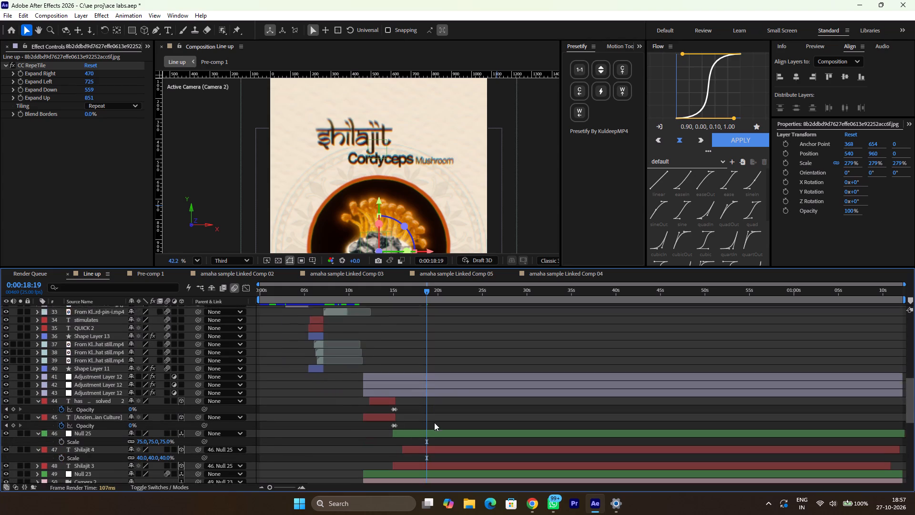
pyautogui.scroll(-1, 434, 422)
pyautogui.keyDown('shift'); pyautogui.click(436, 359); pyautogui.keyUp('shift')
pyautogui.hotkey('ctrl', 'shift', 'd')
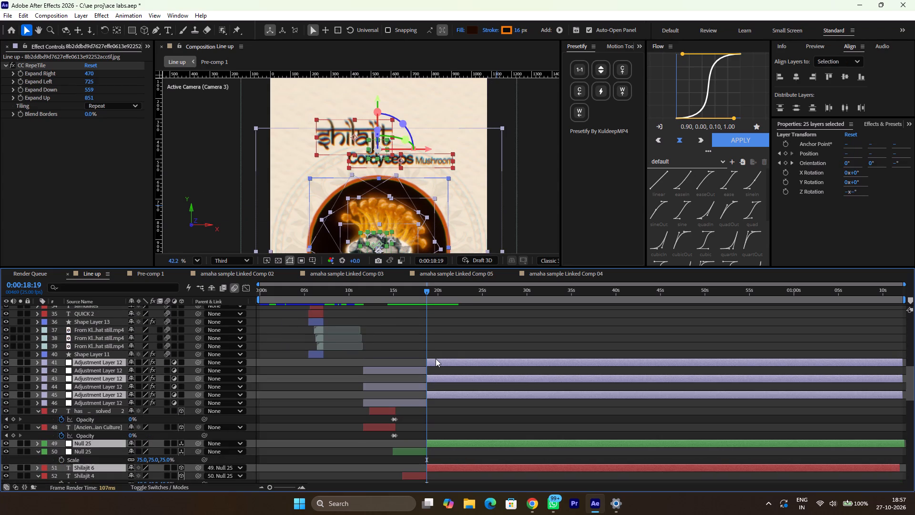
pyautogui.press('BackSpace')
# Look over the layer stack and scrub the composition from its start to 0:00:45:20 to check the timeline.
pyautogui.scroll(-4, 443, 420)
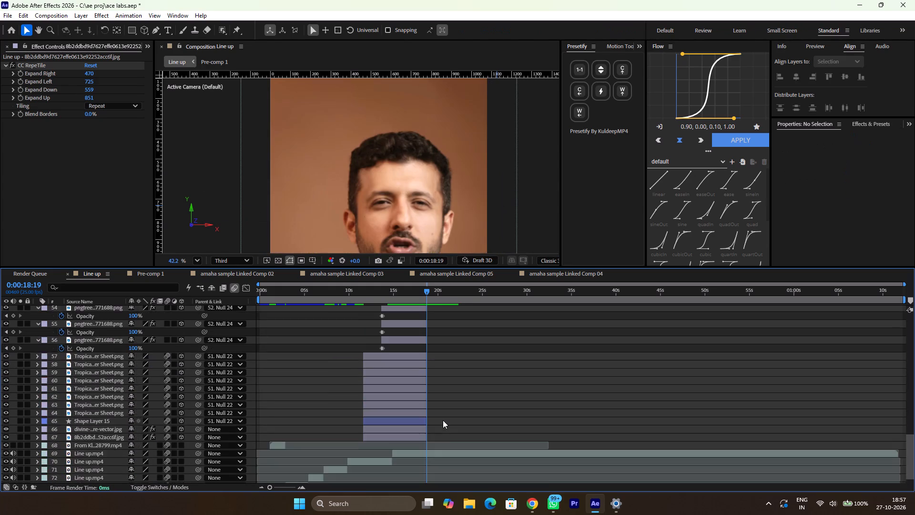
pyautogui.scroll(-4, 443, 420)
pyautogui.keyDown('ctrl'); pyautogui.keyDown('alt'); pyautogui.scroll(3, 443, 420); pyautogui.keyUp('alt'); pyautogui.keyUp('ctrl')
pyautogui.hscroll(4, 443, 420)
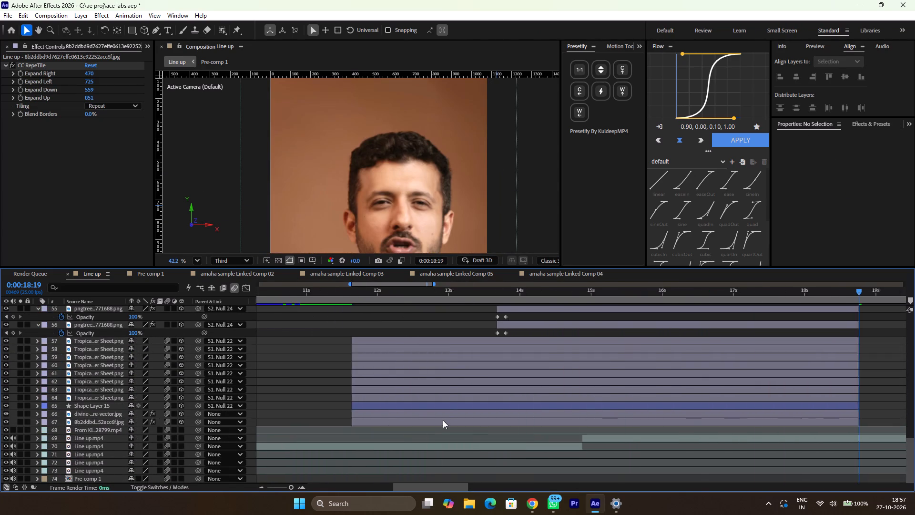
pyautogui.hscroll(1, 443, 420)
pyautogui.keyDown('ctrl'); pyautogui.keyDown('alt'); pyautogui.scroll(-3, 443, 420); pyautogui.keyUp('alt'); pyautogui.keyUp('ctrl')
pyautogui.scroll(3, 443, 420)
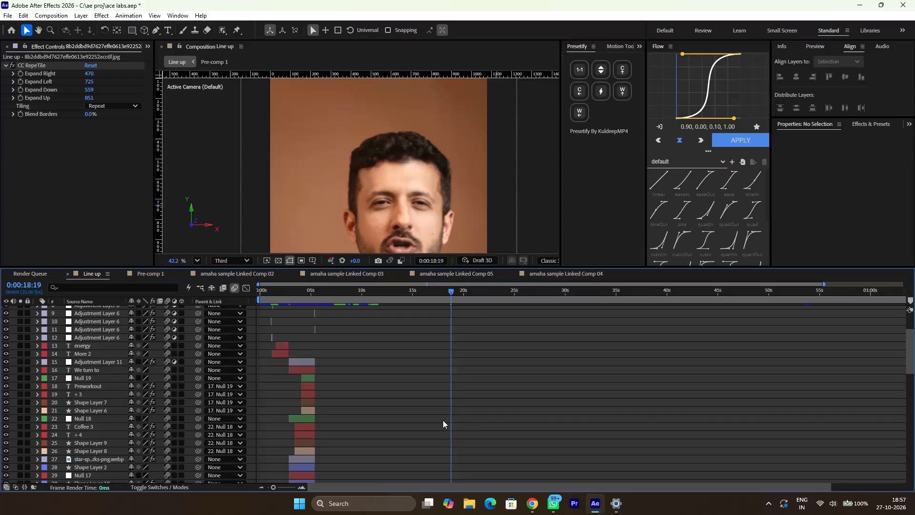
pyautogui.keyDown('ctrl'); pyautogui.keyDown('alt'); pyautogui.scroll(4, 443, 420); pyautogui.keyUp('alt'); pyautogui.keyUp('ctrl')
pyautogui.scroll(-3, 443, 420)
pyautogui.keyDown('ctrl'); pyautogui.keyDown('alt'); pyautogui.scroll(-3, 443, 420); pyautogui.keyUp('alt'); pyautogui.keyUp('ctrl')
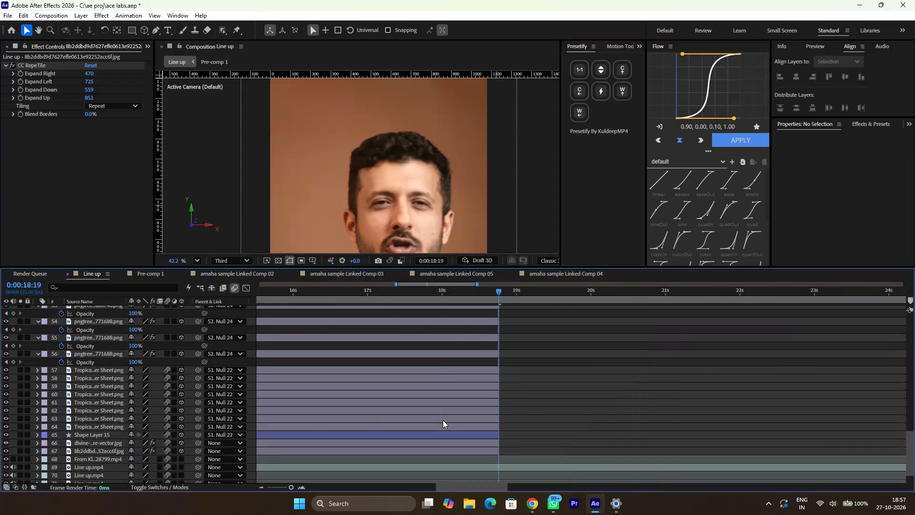
pyautogui.keyDown('alt'); pyautogui.hscroll(1, 443, 420); pyautogui.keyUp('alt')
pyautogui.keyDown('ctrl'); pyautogui.keyDown('alt'); pyautogui.scroll(-5, 443, 420); pyautogui.keyUp('alt'); pyautogui.keyUp('ctrl')
pyautogui.hscroll(1, 443, 420)
pyautogui.scroll(1, 443, 420)
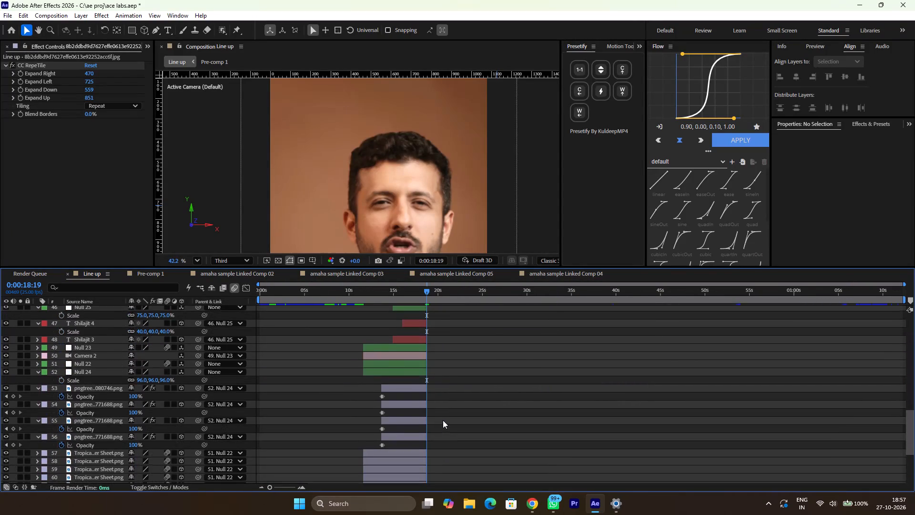
pyautogui.scroll(1, 443, 420)
pyautogui.moveTo(336, 289); pyautogui.dragTo(273, 295)
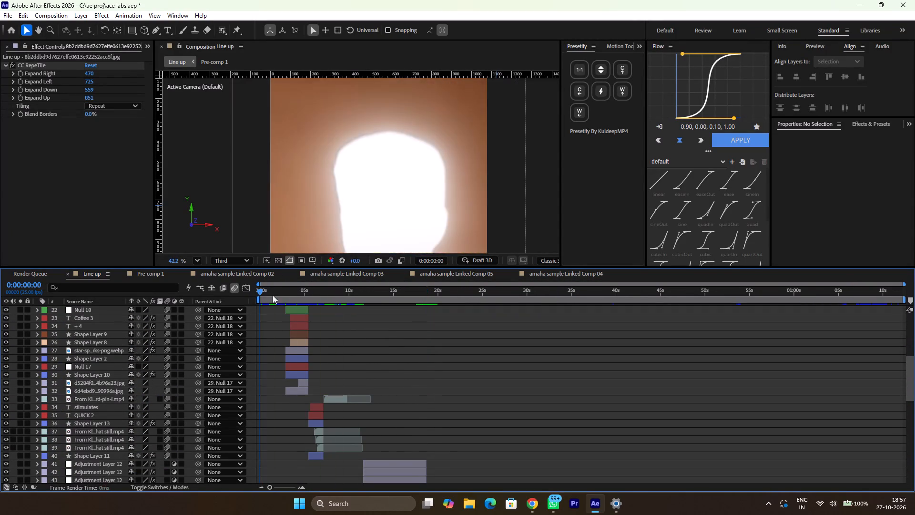
pyautogui.moveTo(273, 295); pyautogui.dragTo(667, 304)
pyautogui.scroll(-4, 667, 304)
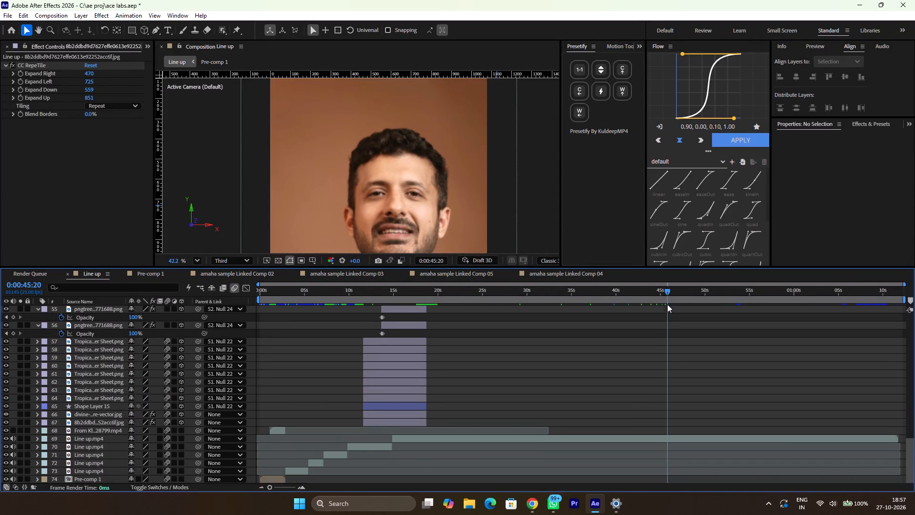
pyautogui.scroll(-1, 667, 304)
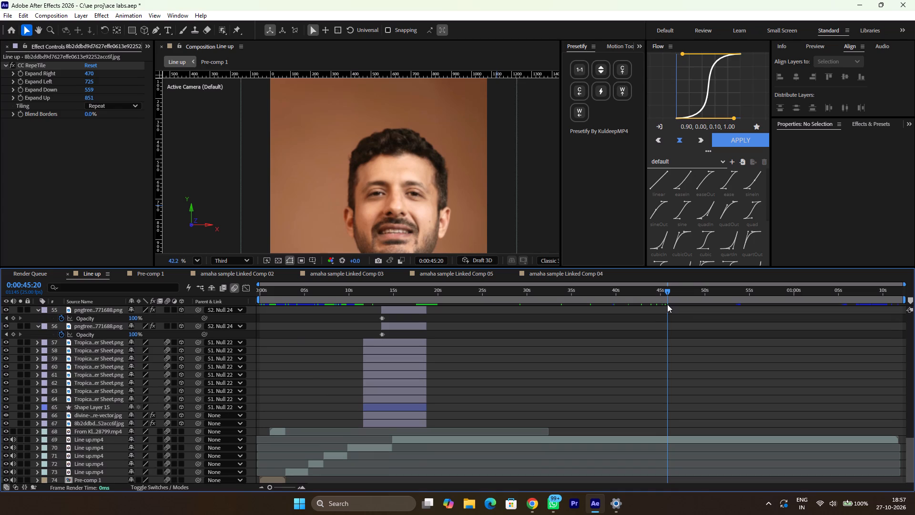
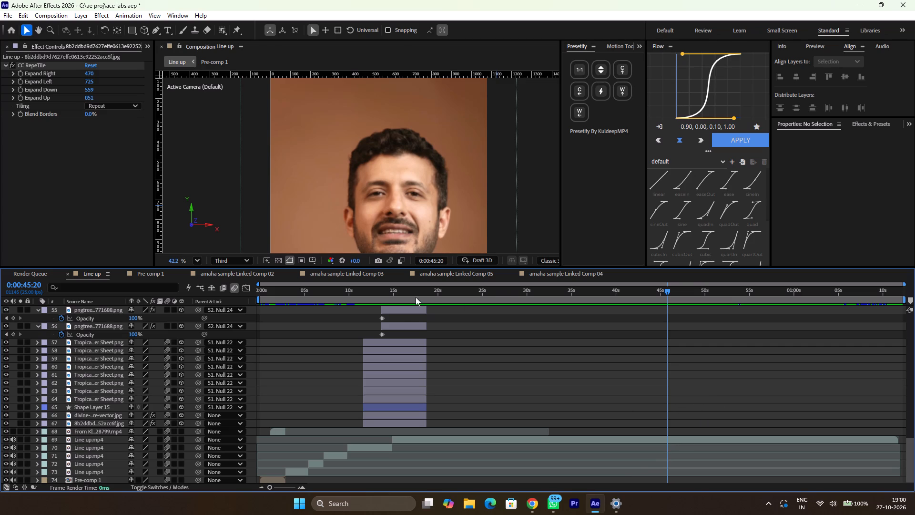
# Preview the talking-head footage that follows the scene cut, playing from 0:00:18:19.
pyautogui.click(428, 296)
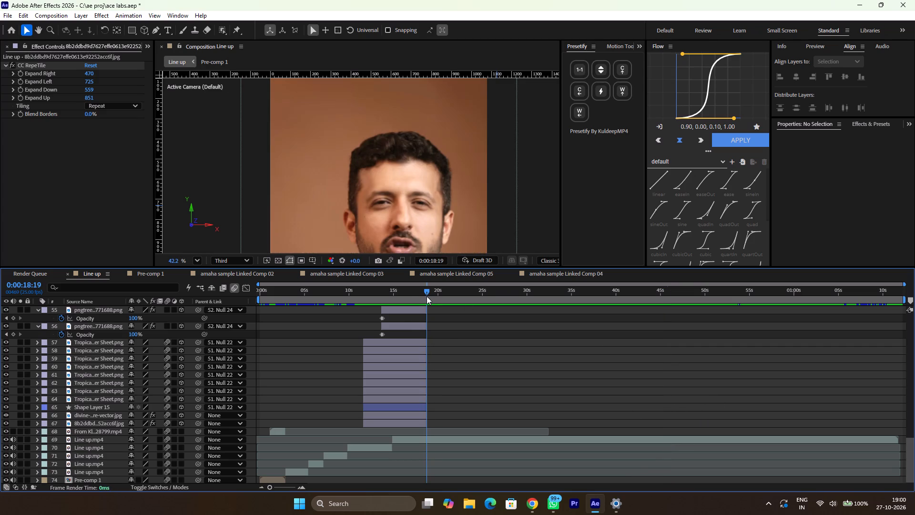
pyautogui.keyDown('ctrl'); pyautogui.keyDown('alt'); pyautogui.scroll(5, 445, 335); pyautogui.keyUp('alt'); pyautogui.keyUp('ctrl')
pyautogui.hscroll(3, 445, 335)
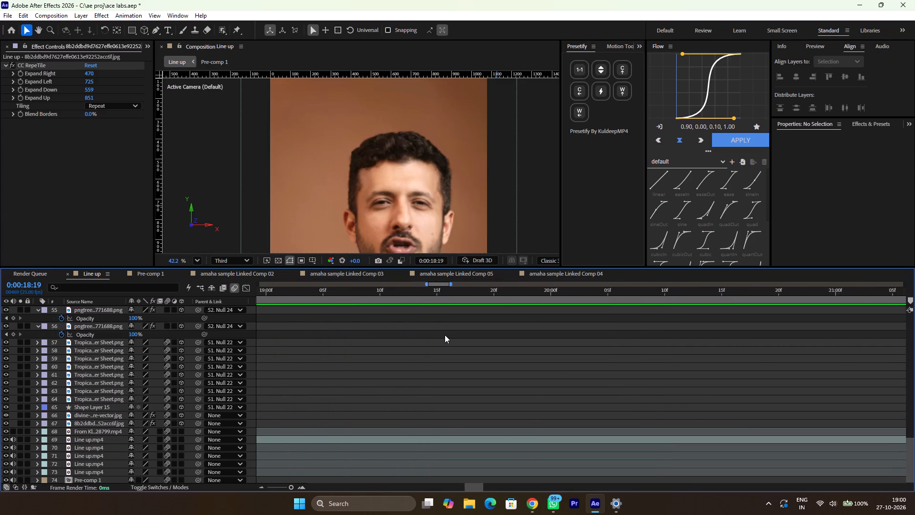
pyautogui.hscroll(5, 445, 335)
pyautogui.hscroll(-2, 445, 335)
pyautogui.keyDown('ctrl'); pyautogui.keyDown('alt'); pyautogui.scroll(3, 445, 335); pyautogui.keyUp('alt'); pyautogui.keyUp('ctrl')
pyautogui.hscroll(-1, 445, 335)
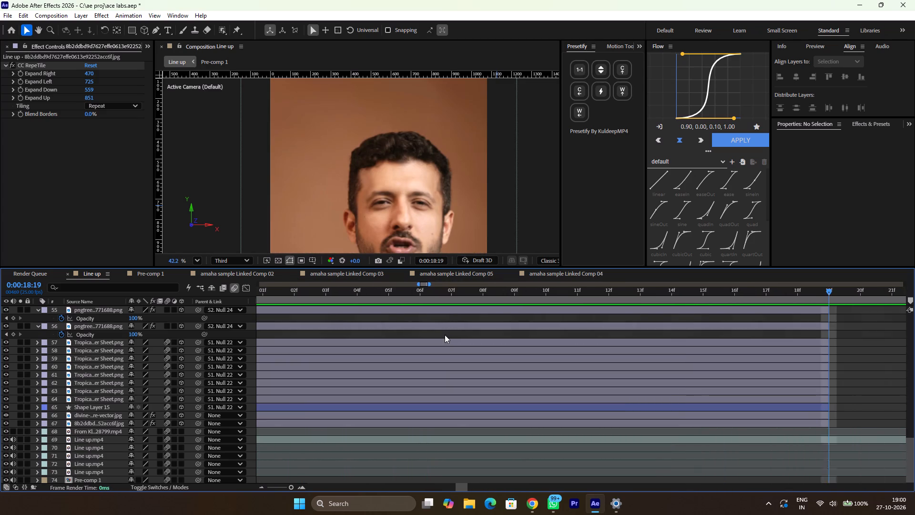
pyautogui.hscroll(-3, 445, 335)
pyautogui.press('space')
pyautogui.press('space')
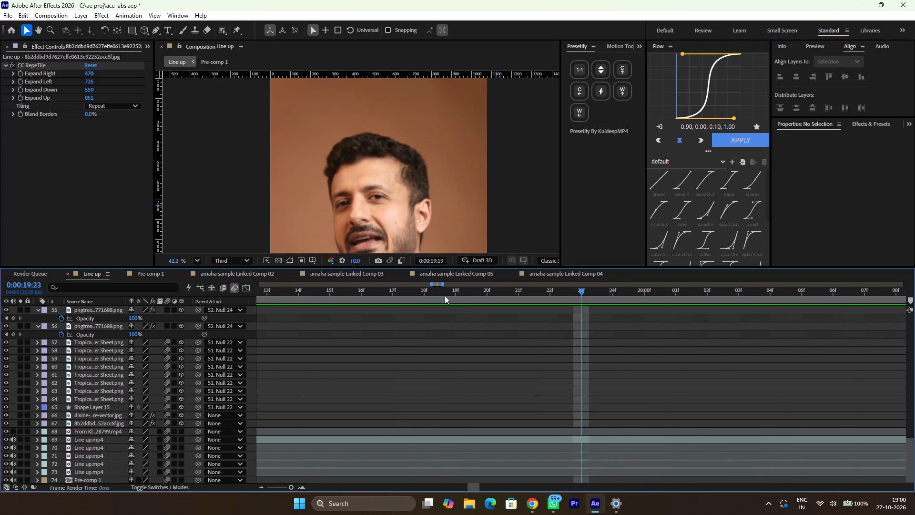
pyautogui.click(445, 296)
# Switch to Chrome, open the other browser profile and go to Pinterest through a Google search.
pyautogui.click(533, 498)
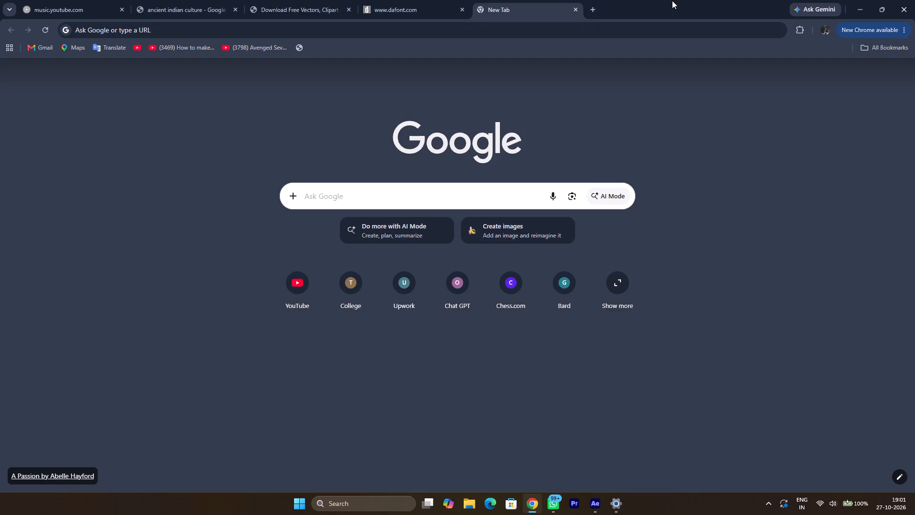
pyautogui.click(826, 29)
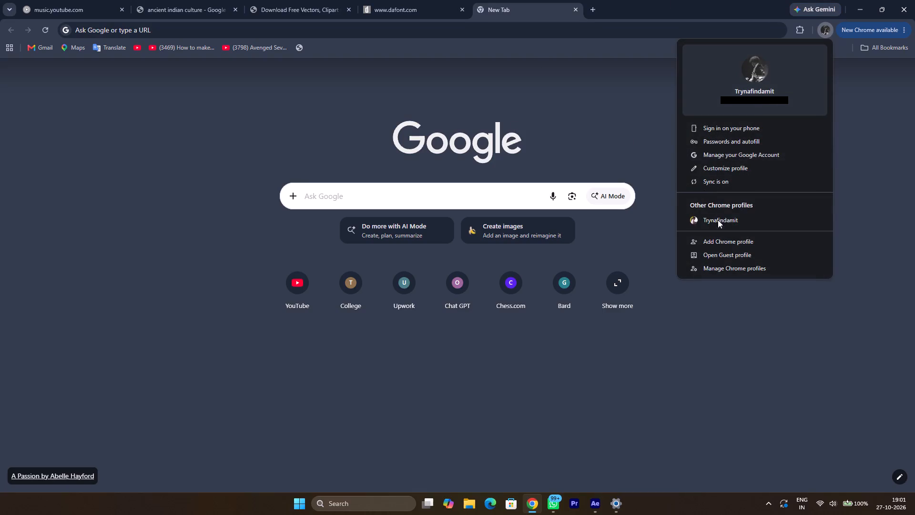
pyautogui.click(721, 219)
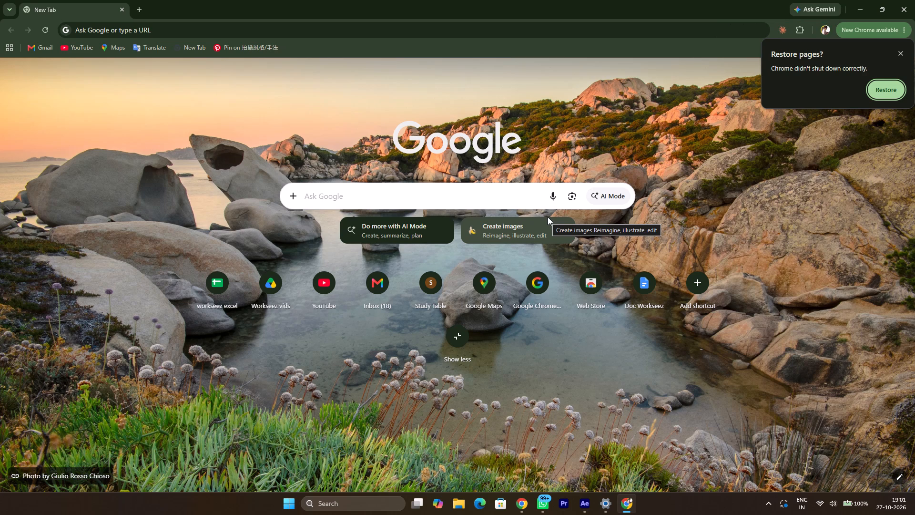
pyautogui.click(423, 192)
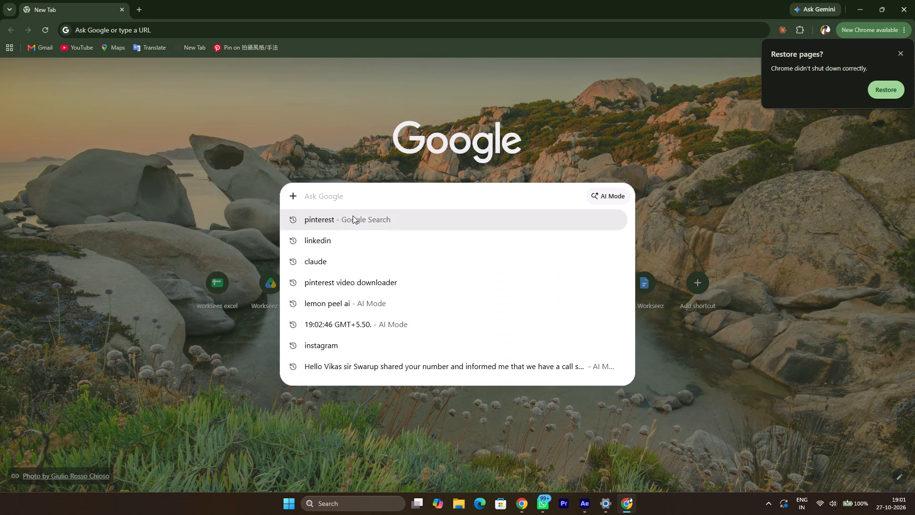
pyautogui.click(351, 216)
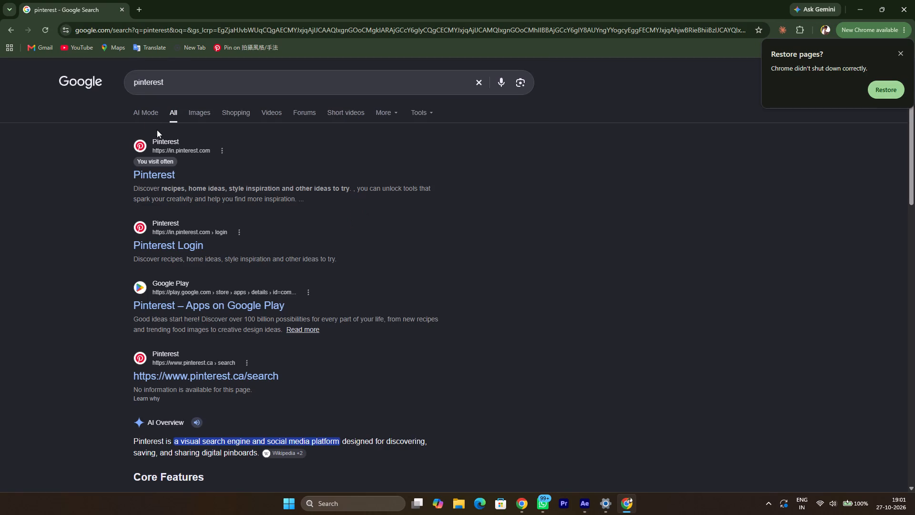
pyautogui.click(154, 176)
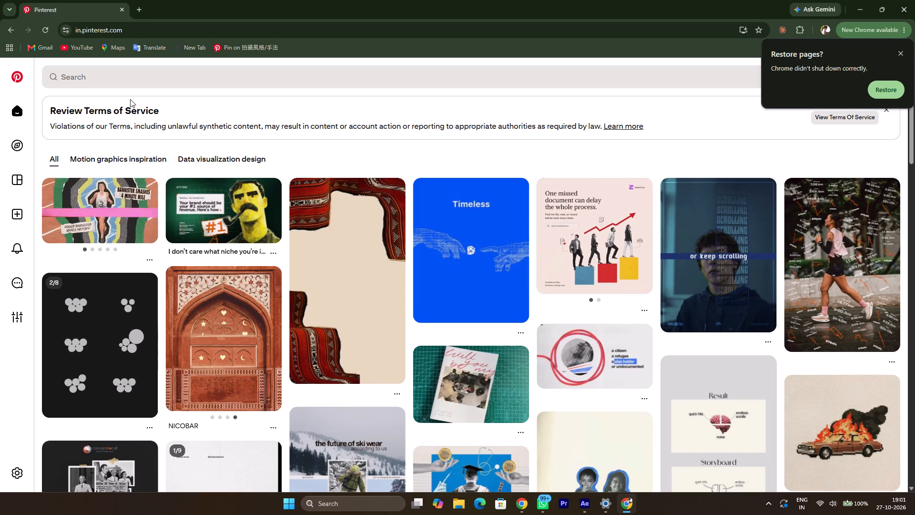
# Search Pinterest for "performance enhancer".
pyautogui.click(127, 67)
pyautogui.write('performancce=')
pyautogui.press('BackSpace')
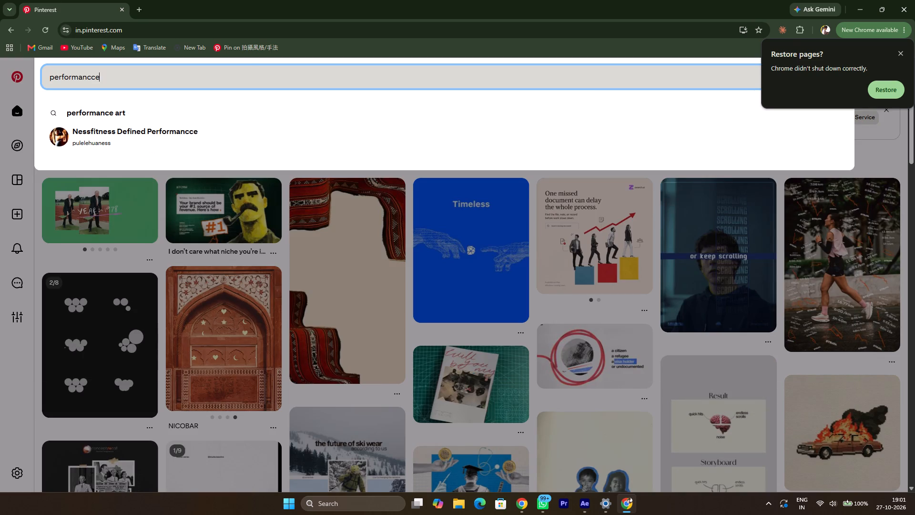
pyautogui.press('BackSpace')
pyautogui.press('BackSpace')
pyautogui.write('e')
pyautogui.press('space')
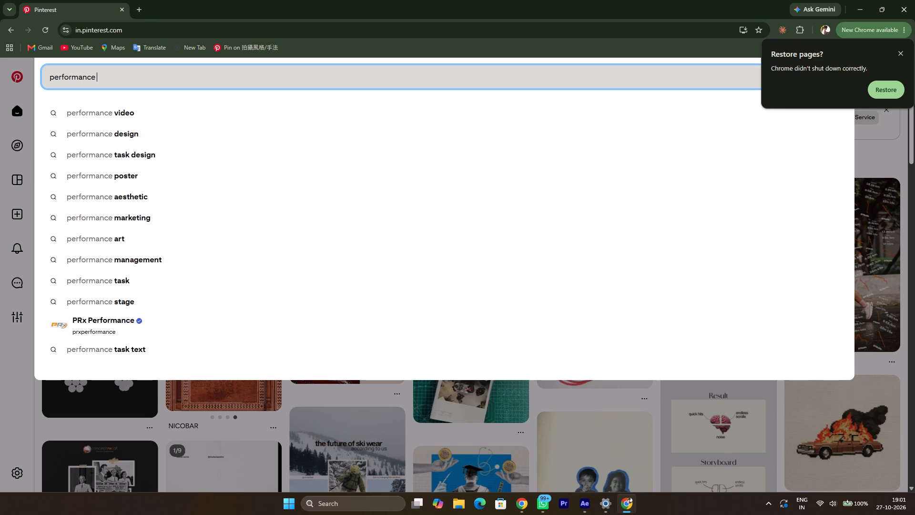
pyautogui.write('enhan')
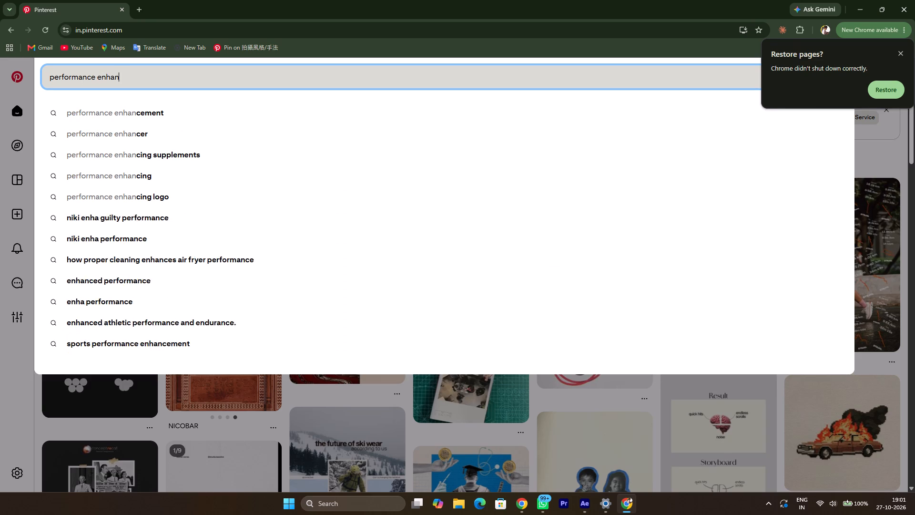
pyautogui.press('Down')
pyautogui.press('Down')
pyautogui.press('Return')
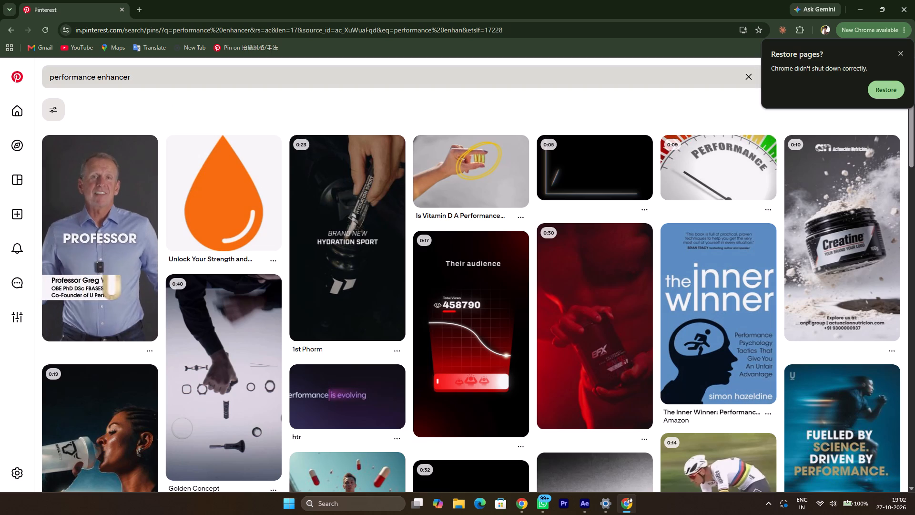
# Look through the performance enhancer pins for visual references for the next scene.
pyautogui.scroll(-1, 288, 324)
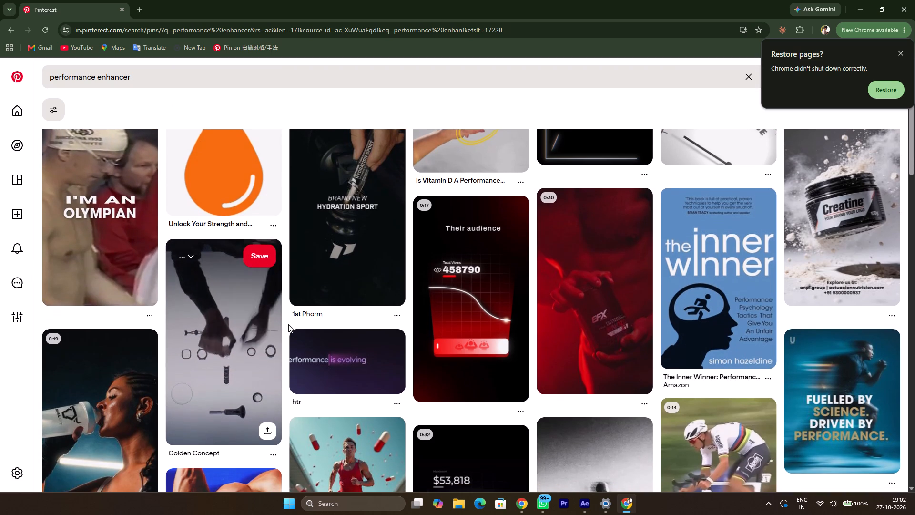
pyautogui.scroll(-1, 288, 324)
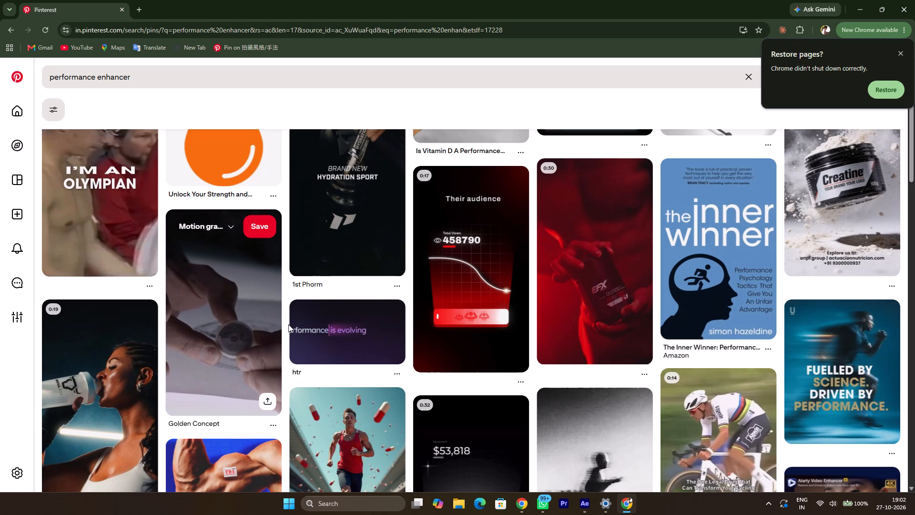
pyautogui.scroll(-1, 288, 324)
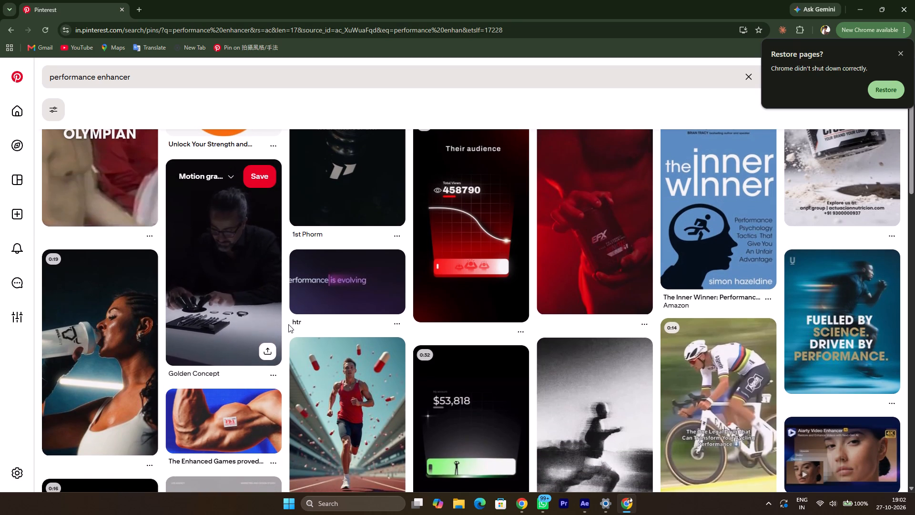
pyautogui.scroll(-1, 288, 324)
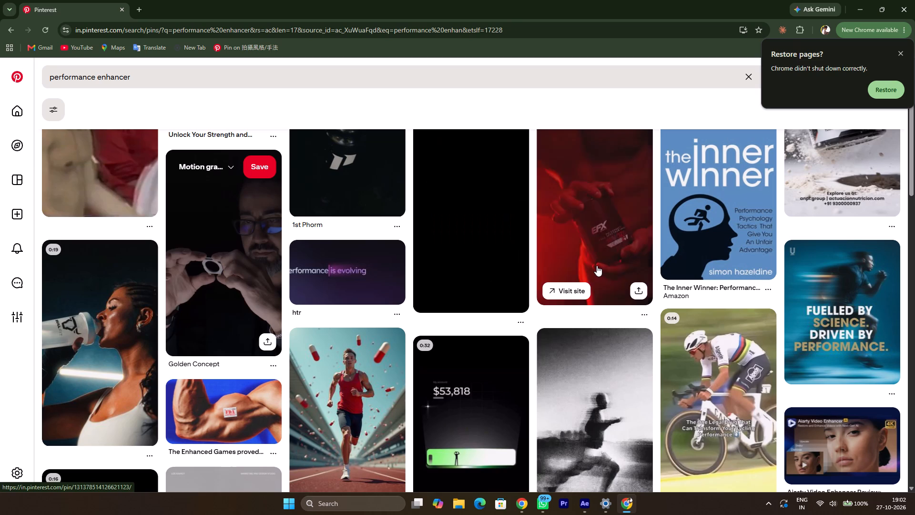
pyautogui.scroll(-2, 597, 266)
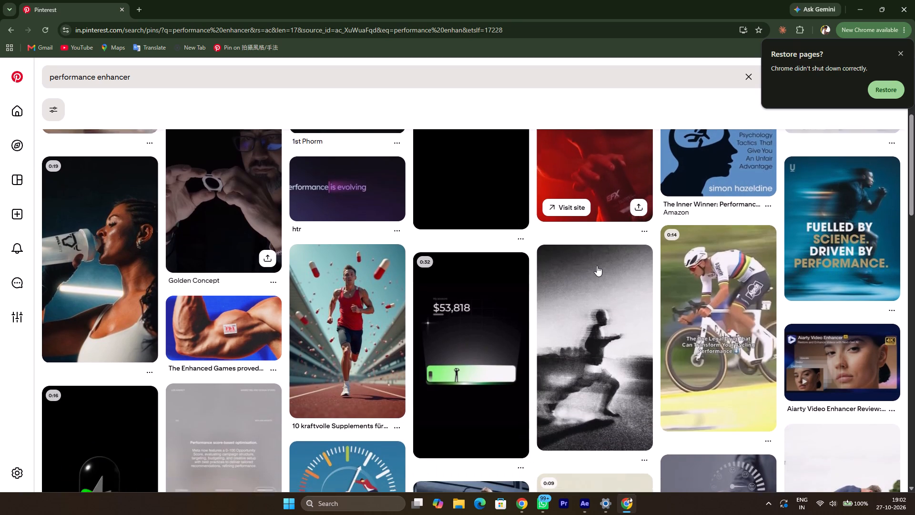
pyautogui.scroll(-1, 597, 266)
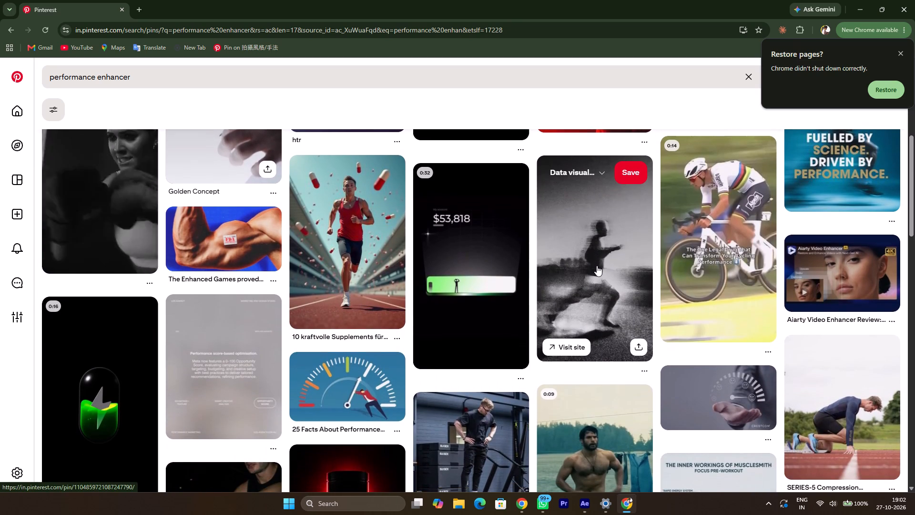
pyautogui.scroll(-1, 597, 266)
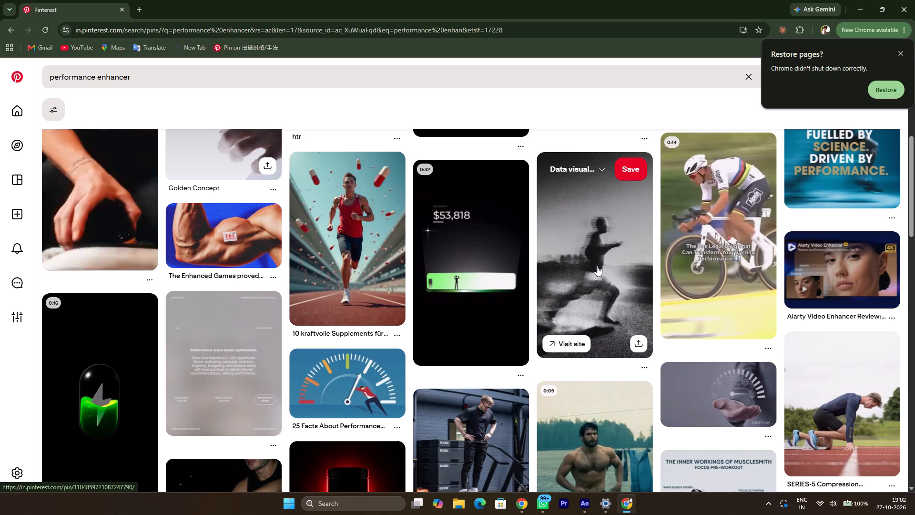
pyautogui.scroll(-1, 597, 266)
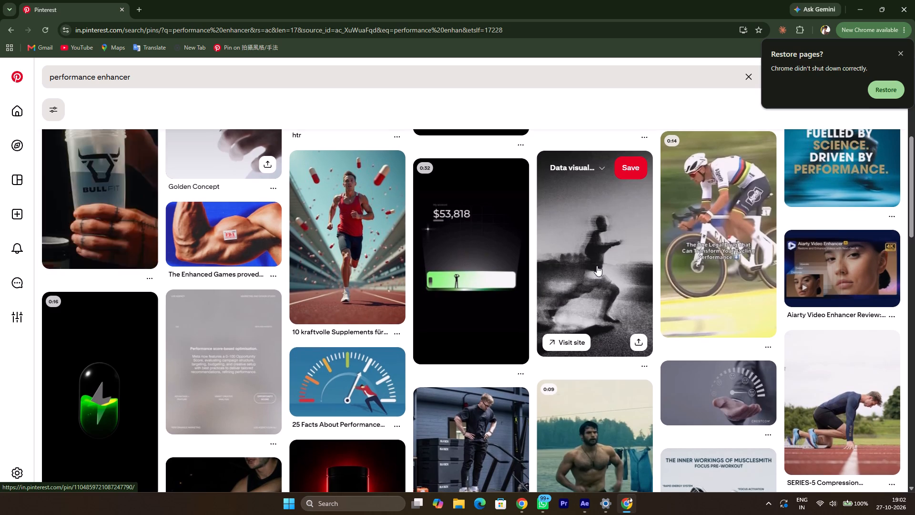
pyautogui.scroll(-1, 597, 266)
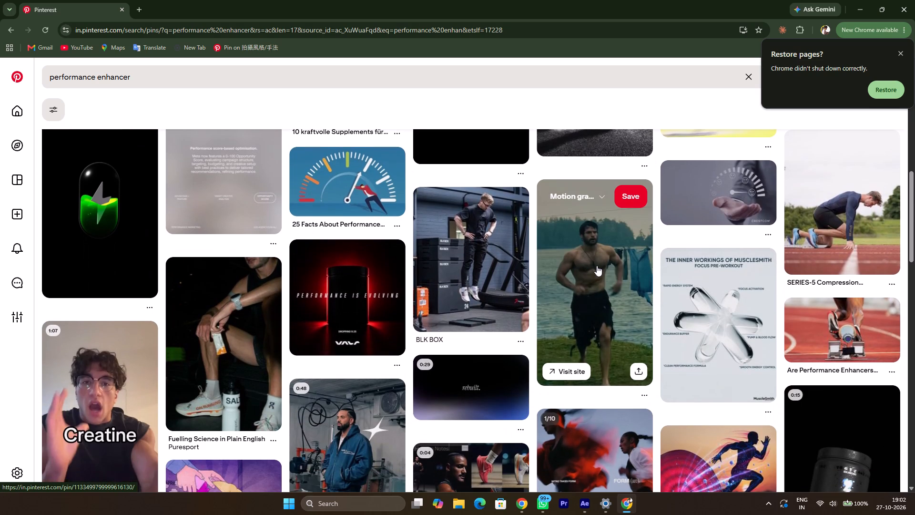
pyautogui.scroll(-1, 597, 266)
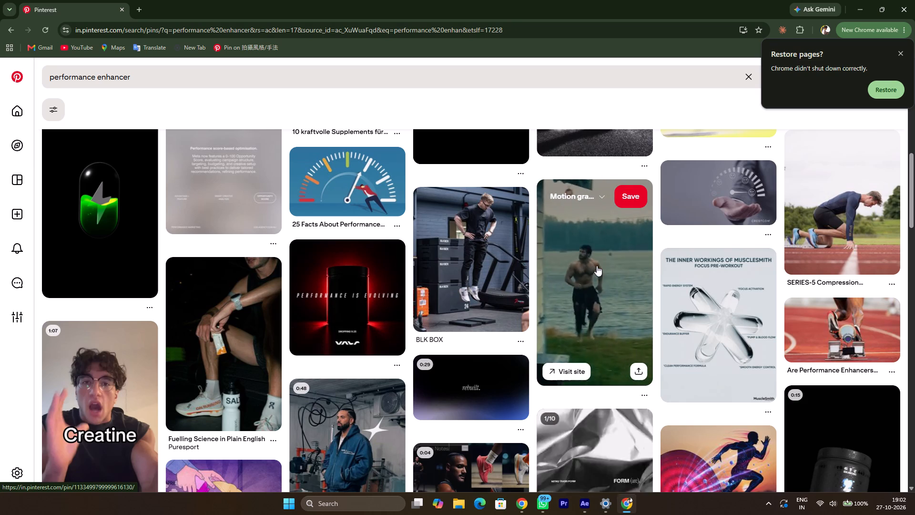
pyautogui.hscroll(1, 597, 266)
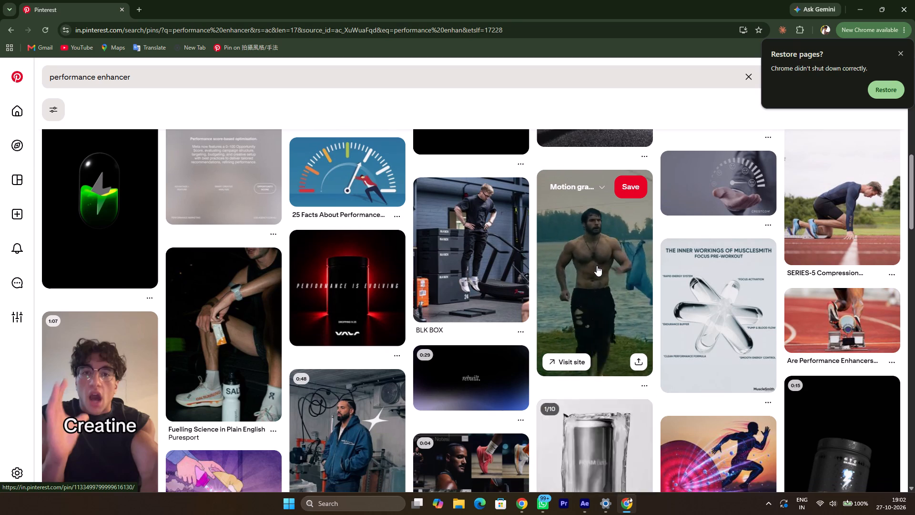
pyautogui.hscroll(1, 597, 266)
pyautogui.scroll(-2, 597, 266)
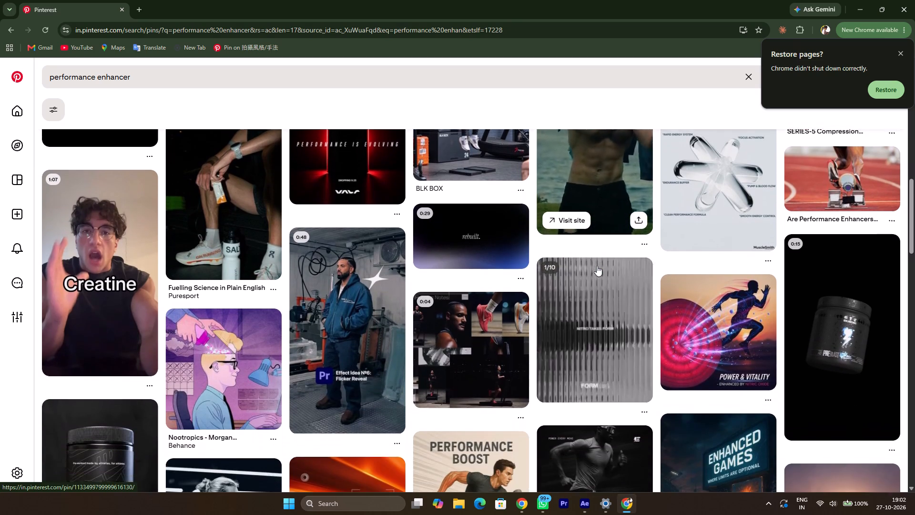
pyautogui.scroll(-1, 597, 266)
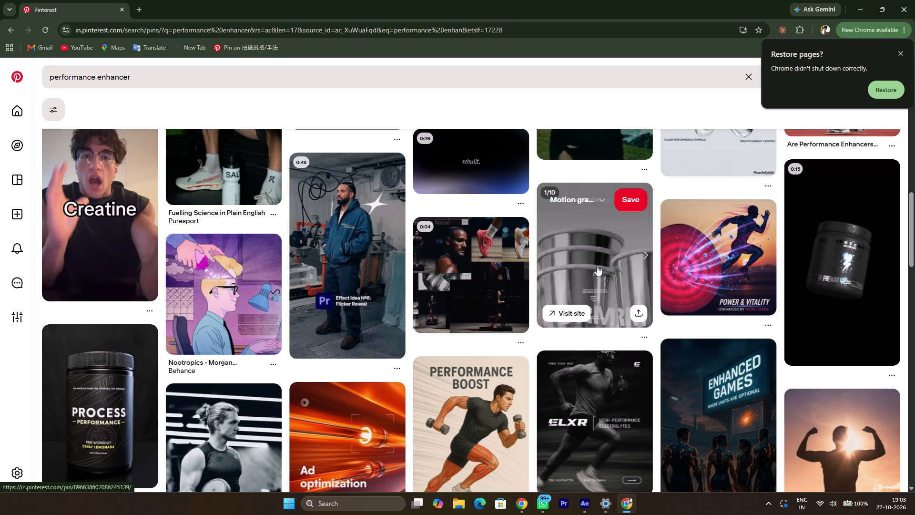
pyautogui.scroll(-1, 597, 266)
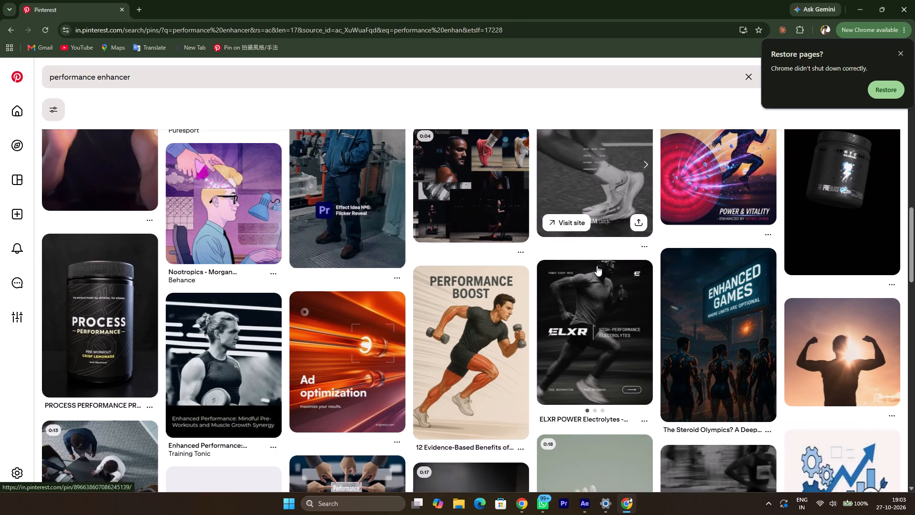
pyautogui.scroll(-2, 597, 266)
pyautogui.scroll(1, 575, 278)
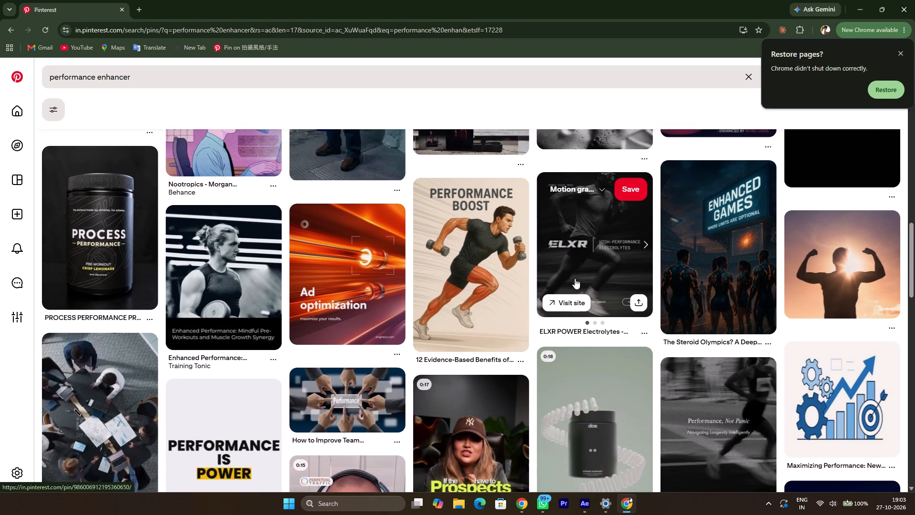
pyautogui.scroll(1, 575, 278)
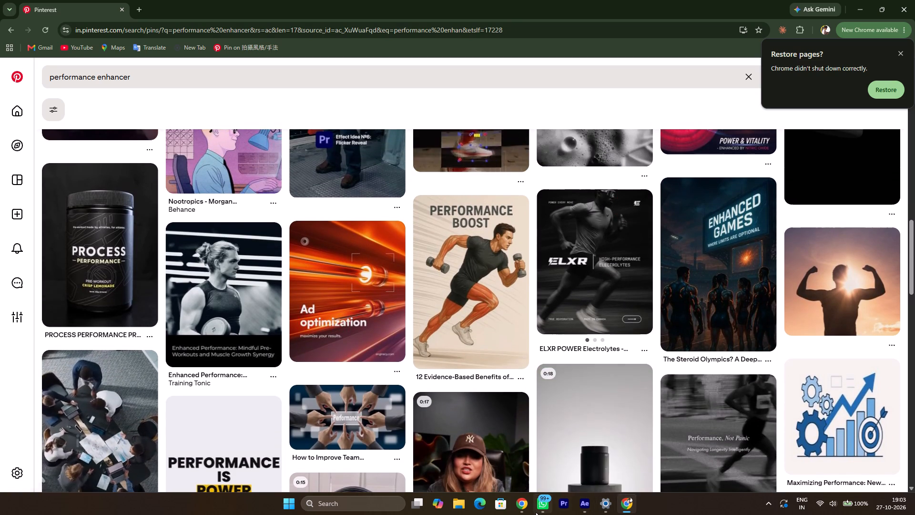
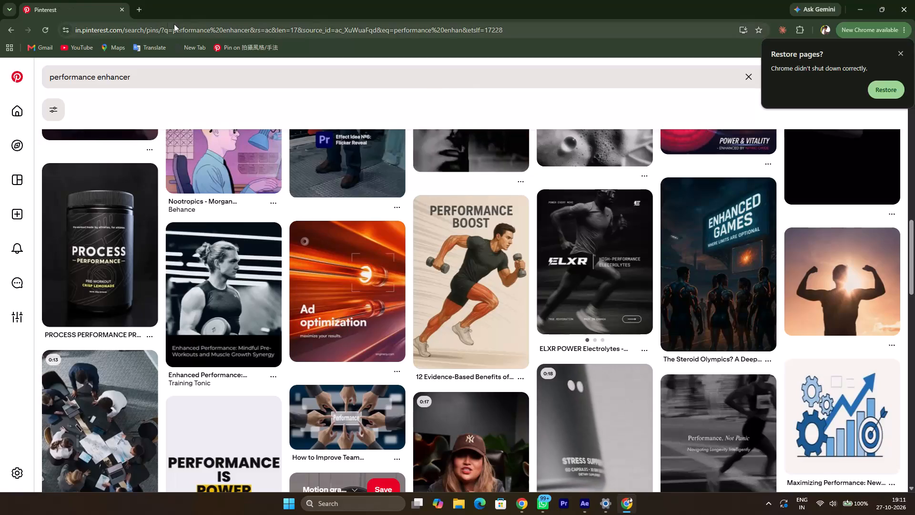
# In a new browser tab, paste the copied delay-apology message into Google with the instruction "Rephrase" and submit it.
pyautogui.click(141, 3)
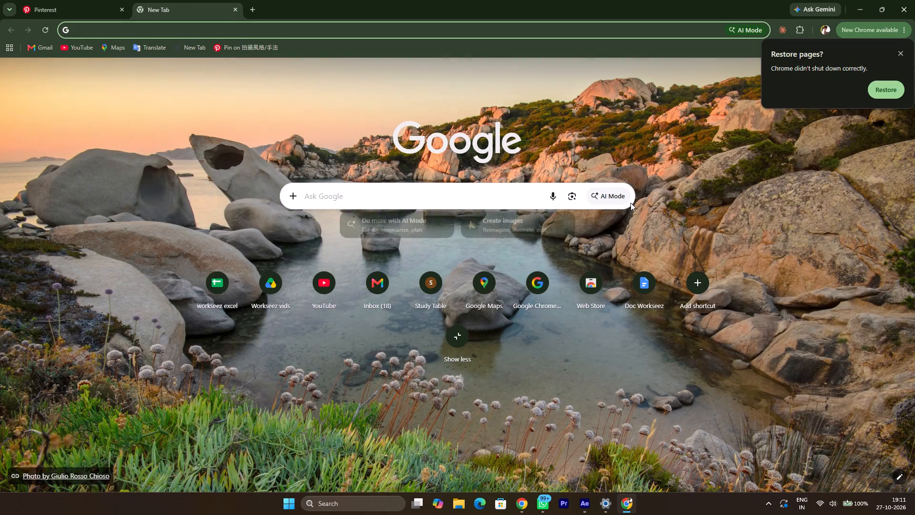
pyautogui.click(603, 197)
pyautogui.hotkey('ctrl', 'v')
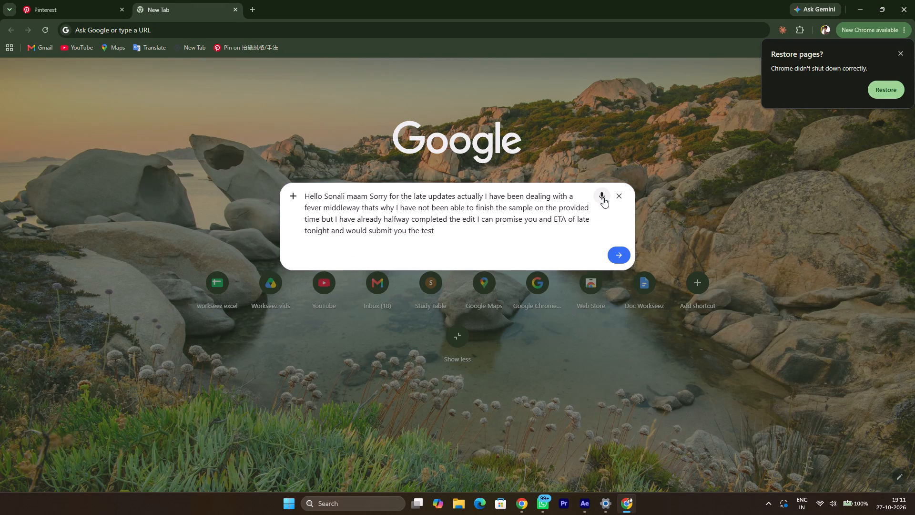
pyautogui.hotkey('shift', 'Return')
pyautogui.hotkey('shift', 'Return')
pyautogui.write('Rephrsa')
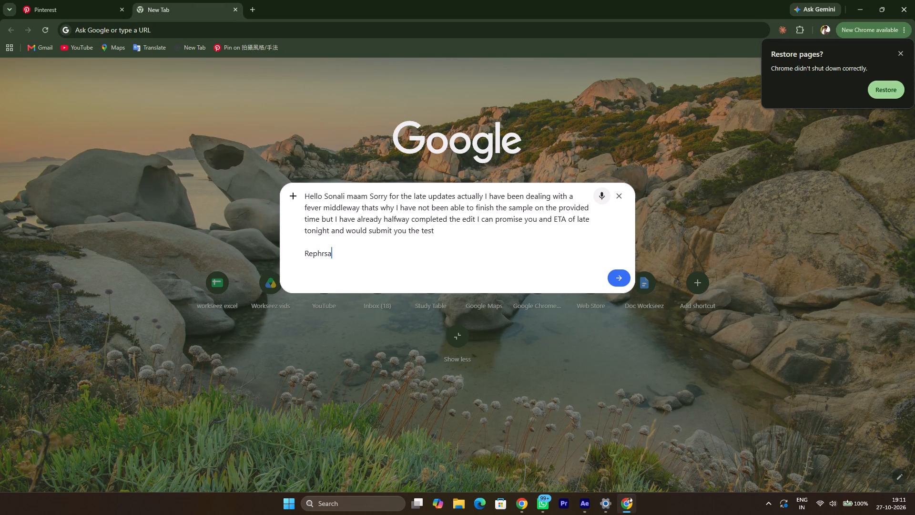
pyautogui.press('BackSpace')
pyautogui.press('BackSpace')
pyautogui.write('ase')
pyautogui.press('Return')
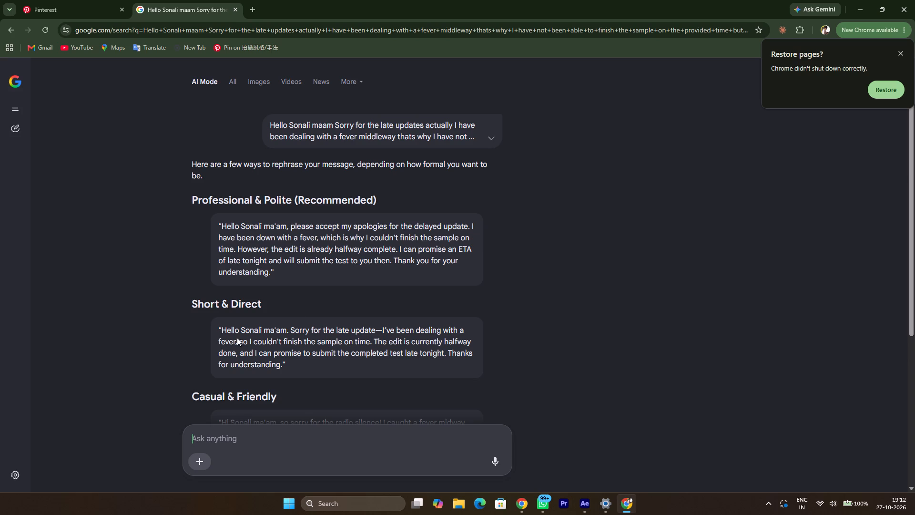
# Select the full text of the "Short & Direct" version of the rephrased message, without its quotation marks.
pyautogui.scroll(-2, 243, 342)
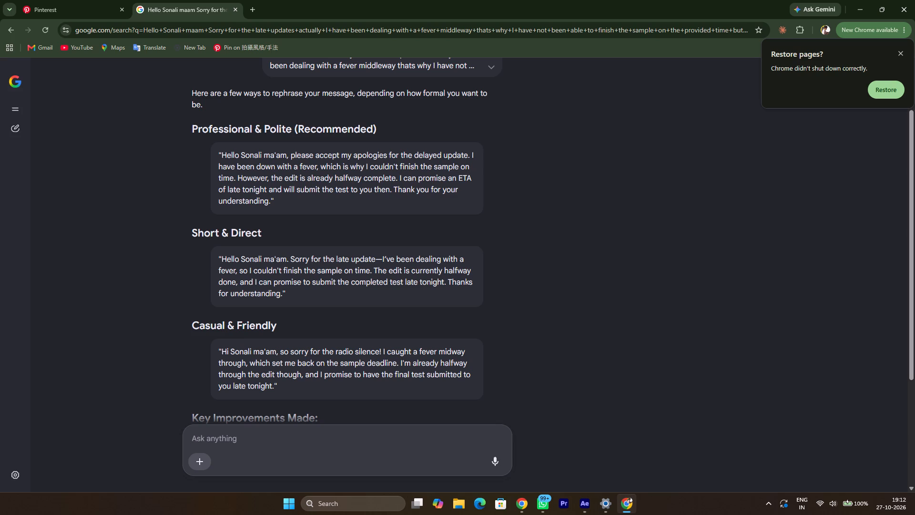
pyautogui.moveTo(222, 258); pyautogui.dragTo(278, 299)
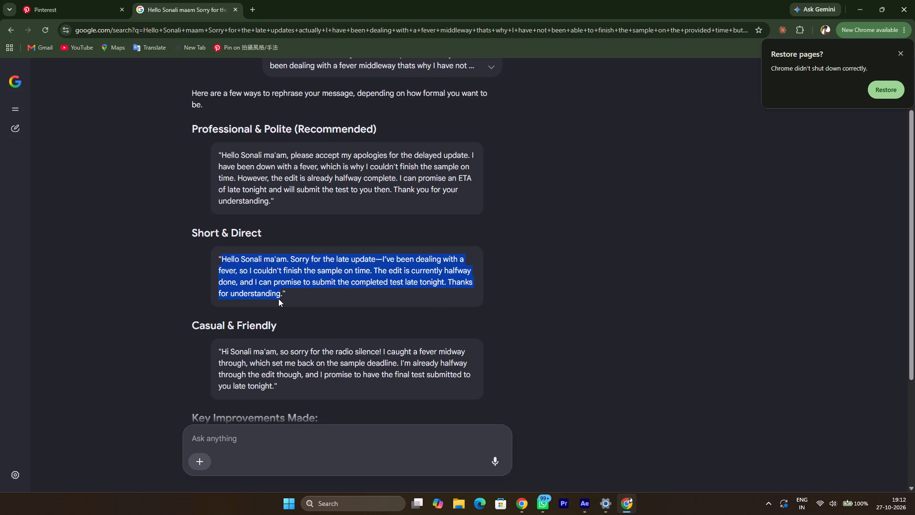
pyautogui.moveTo(278, 299); pyautogui.dragTo(282, 299)
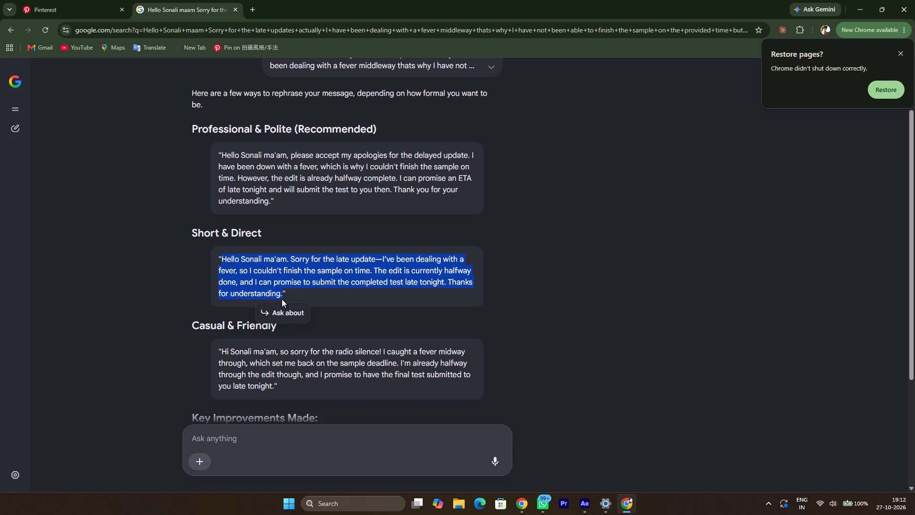
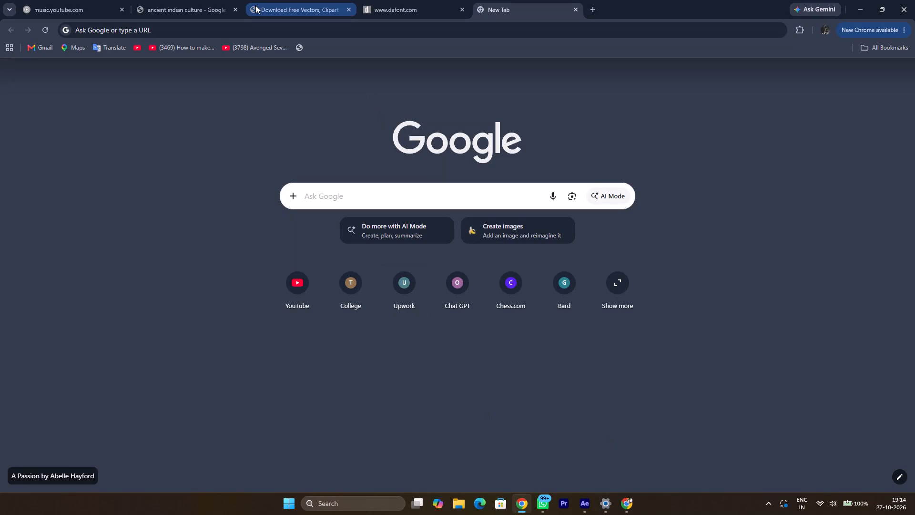
# Switch to After Effects and play back the Line up composition's shilajit scene, stopping at 0:00:17:22 as the cut point.
pyautogui.click(585, 507)
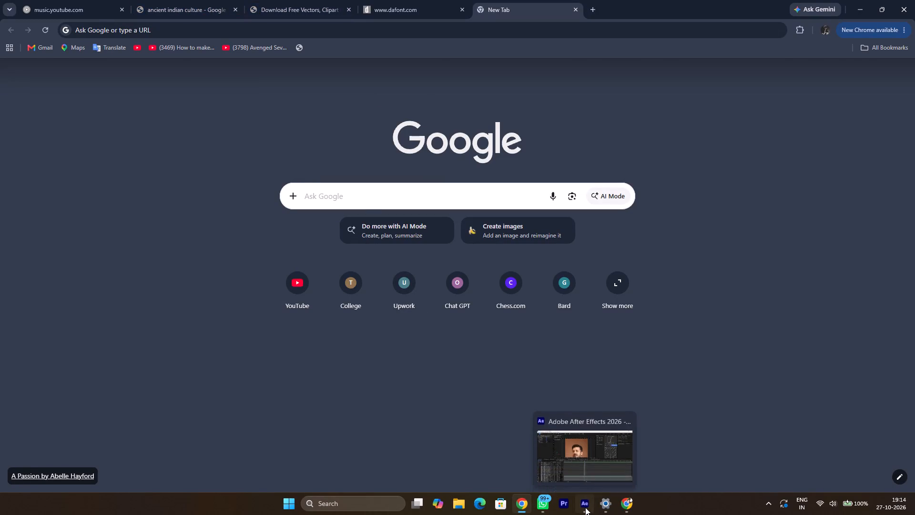
pyautogui.keyDown('ctrl'); pyautogui.keyDown('alt'); pyautogui.scroll(-5, 458, 332); pyautogui.keyUp('alt'); pyautogui.keyUp('ctrl')
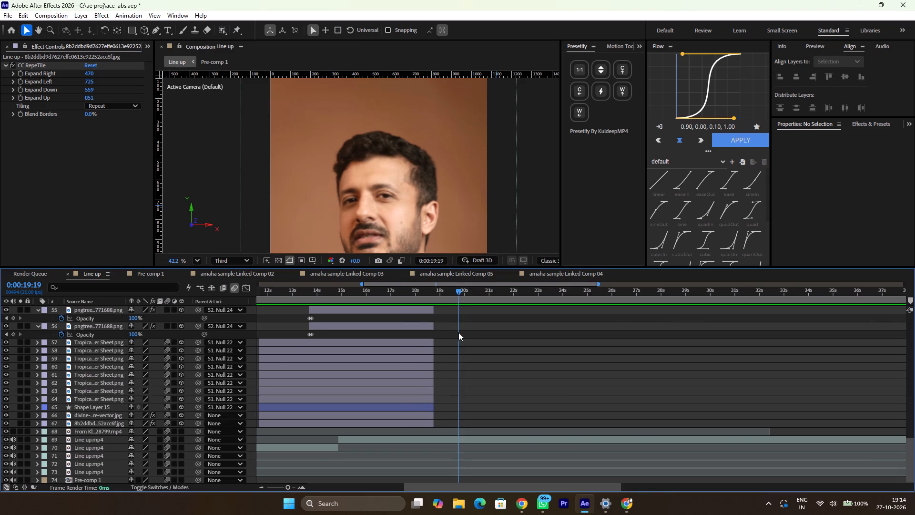
pyautogui.moveTo(442, 292); pyautogui.dragTo(377, 298)
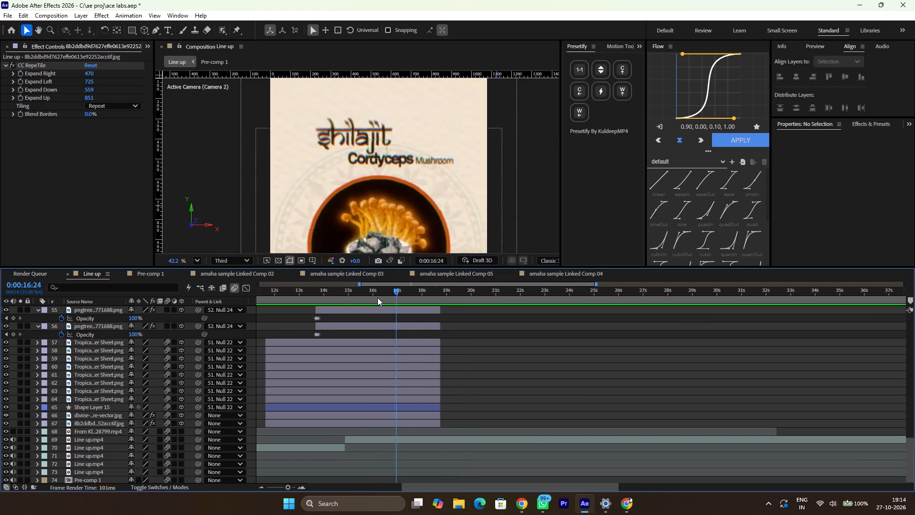
pyautogui.moveTo(377, 298); pyautogui.dragTo(356, 294)
pyautogui.press('space')
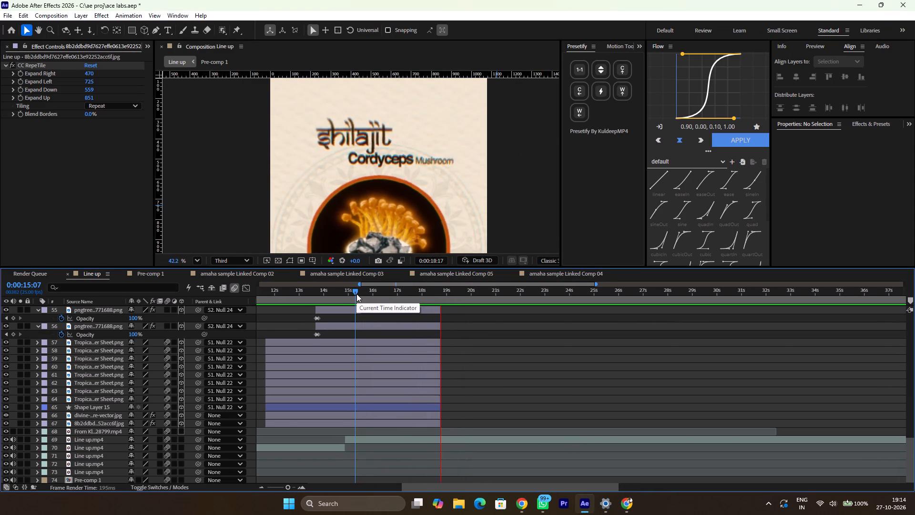
pyautogui.press('space')
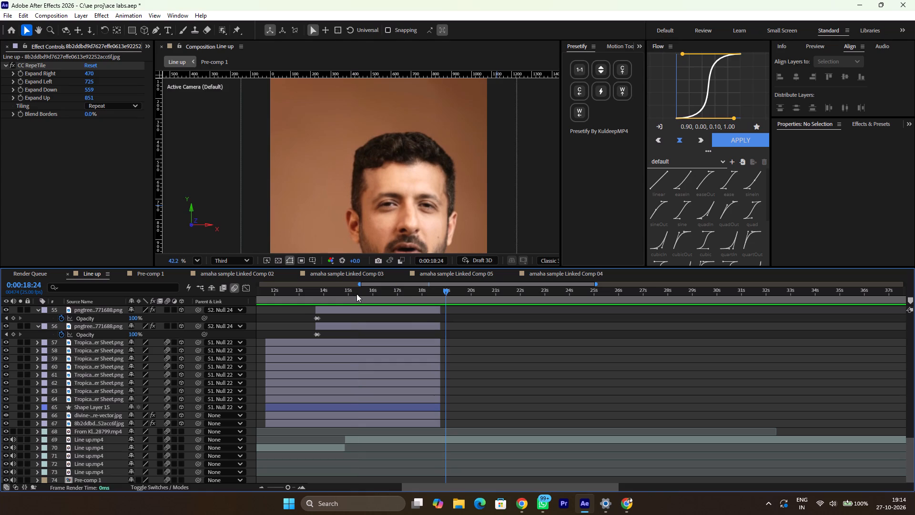
pyautogui.click(367, 294)
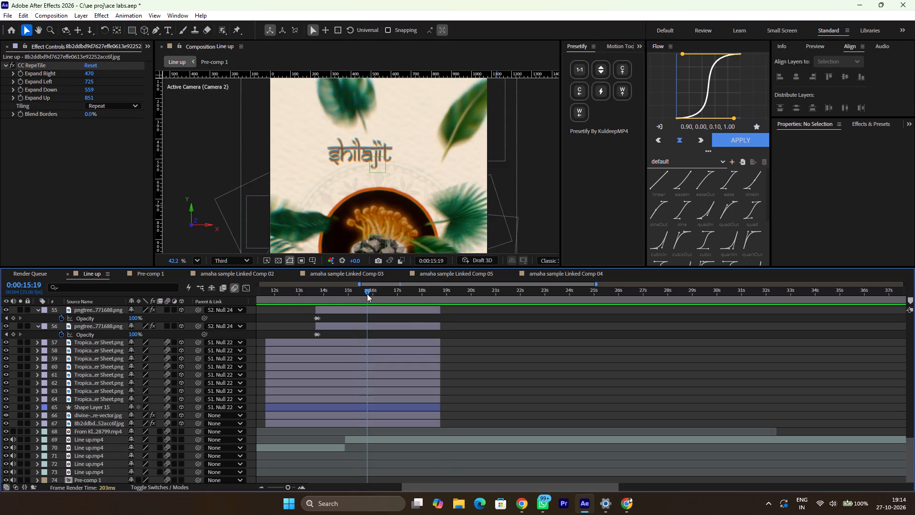
pyautogui.press('space')
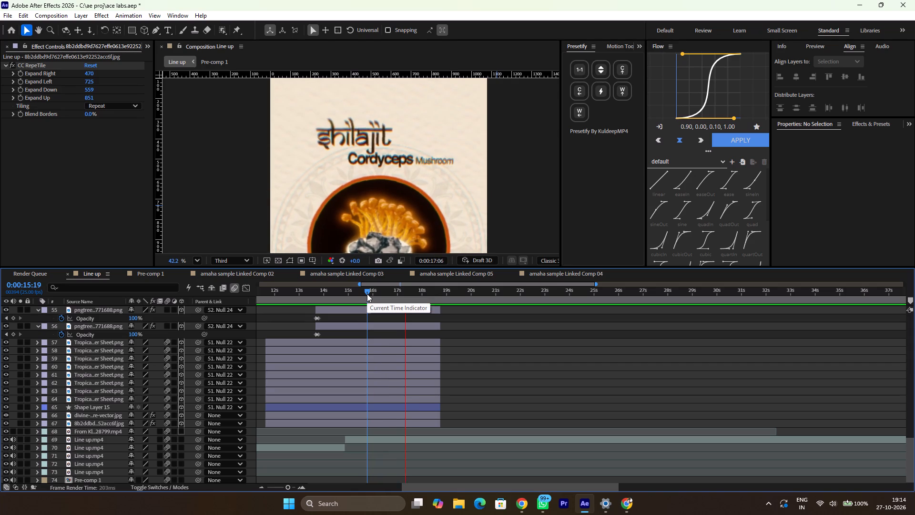
pyautogui.press('space')
pyautogui.press('space')
pyautogui.press('space')
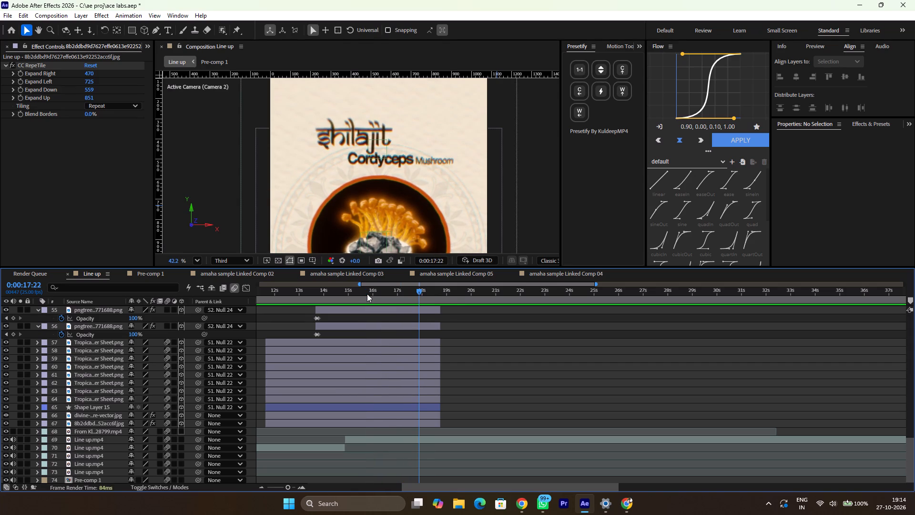
# Split the shilajit scene's layers, from the topmost Adjustment Layer 12 through layer 67, at 0:00:17:22 and delete the trailing parts.
pyautogui.scroll(2, 439, 329)
pyautogui.scroll(1, 429, 371)
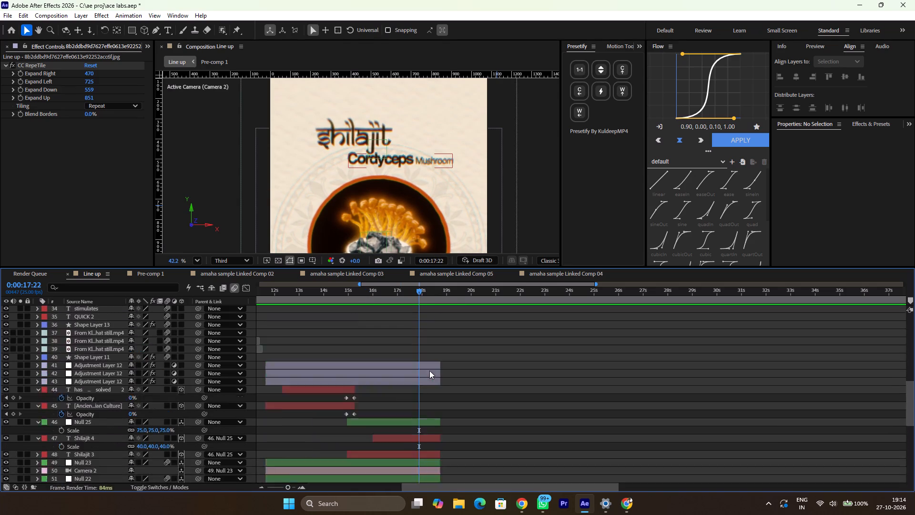
pyautogui.scroll(1, 429, 371)
pyautogui.click(423, 319)
pyautogui.scroll(-1, 423, 319)
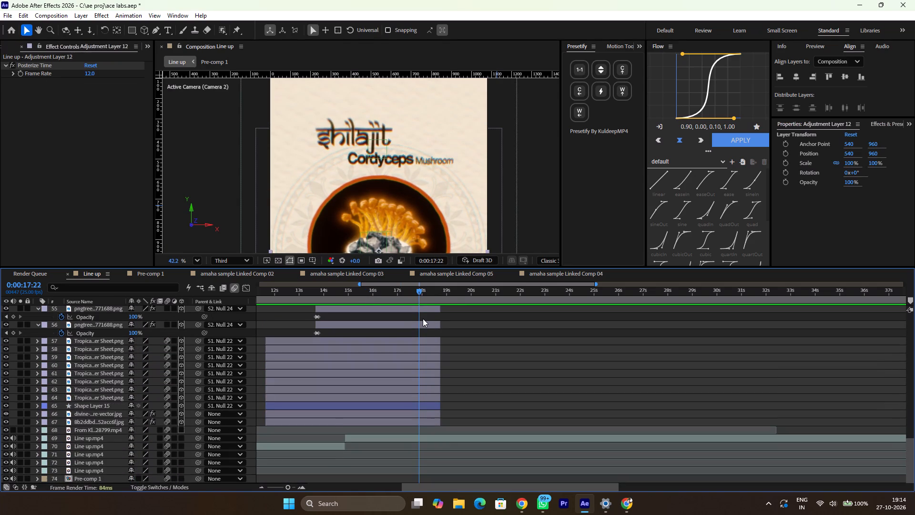
pyautogui.scroll(-2, 423, 319)
pyautogui.keyDown('shift'); pyautogui.click(416, 420); pyautogui.keyUp('shift')
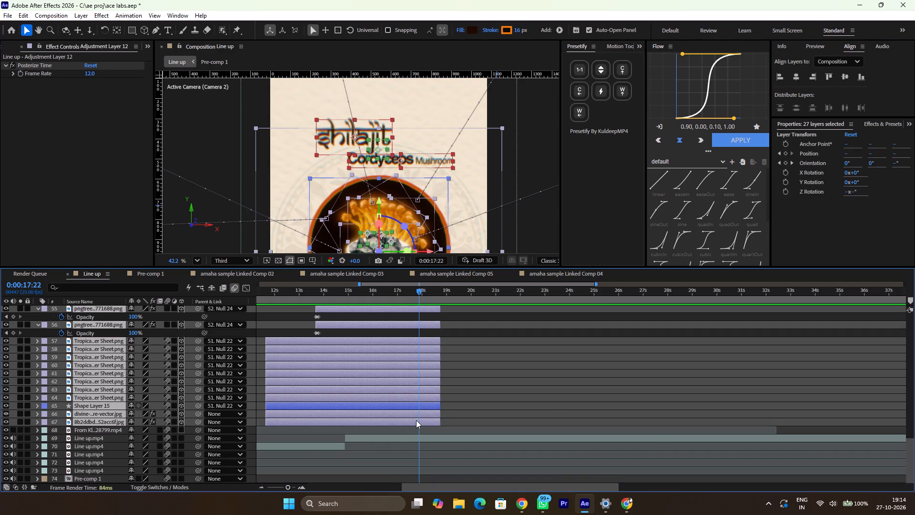
pyautogui.hotkey('ctrl', 'shift', 'd')
pyautogui.press('BackSpace')
# Switch to Chrome, search Google Images for "sports person consuming shilajit" and look through the results.
pyautogui.hotkey('alt', 'Tab')
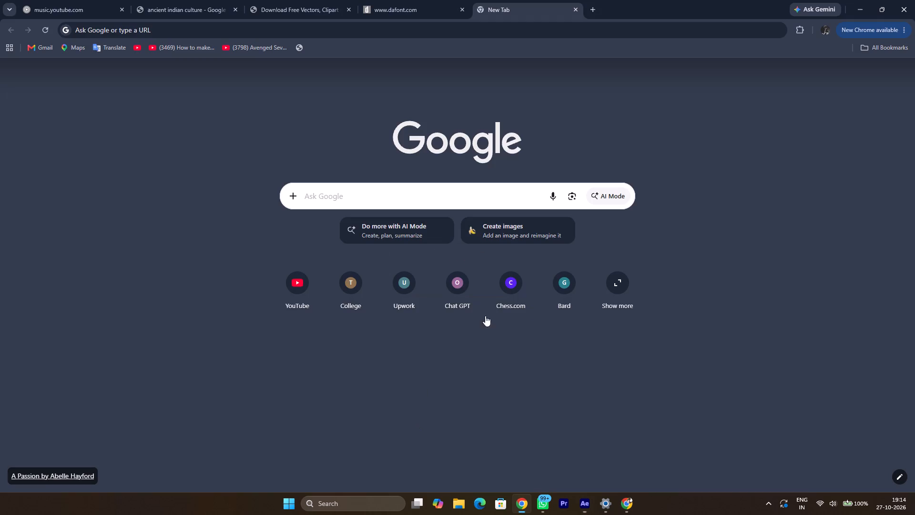
pyautogui.click(458, 207)
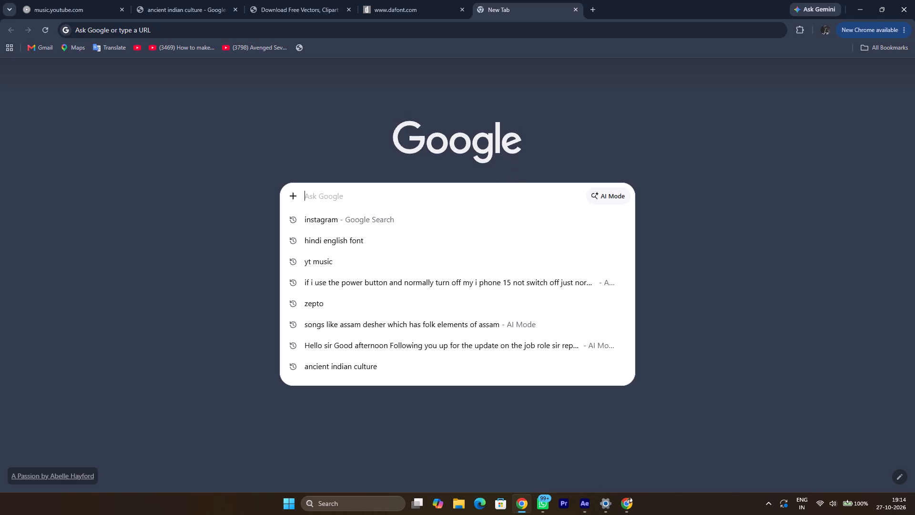
pyautogui.write('person havibng')
pyautogui.press('space')
pyautogui.press('BackSpace')
pyautogui.press('BackSpace')
pyautogui.press('BackSpace')
pyautogui.press('BackSpace')
pyautogui.press('BackSpace')
pyautogui.press('BackSpace')
pyautogui.press('BackSpace')
pyautogui.press('BackSpace')
pyautogui.press('BackSpace')
pyautogui.press('BackSpace')
pyautogui.press('BackSpace')
pyautogui.press('BackSpace')
pyautogui.press('BackSpace')
pyautogui.press('BackSpace')
pyautogui.press('BackSpace')
pyautogui.press('BackSpace')
pyautogui.press('BackSpace')
pyautogui.press('BackSpace')
pyautogui.press('BackSpace')
pyautogui.write('sport')
pyautogui.press('space')
pyautogui.press('BackSpace')
pyautogui.write('s person consui')
pyautogui.press('BackSpace')
pyautogui.write('ming shilajit')
pyautogui.press('space')
pyautogui.press('BackSpace')
pyautogui.press('Return')
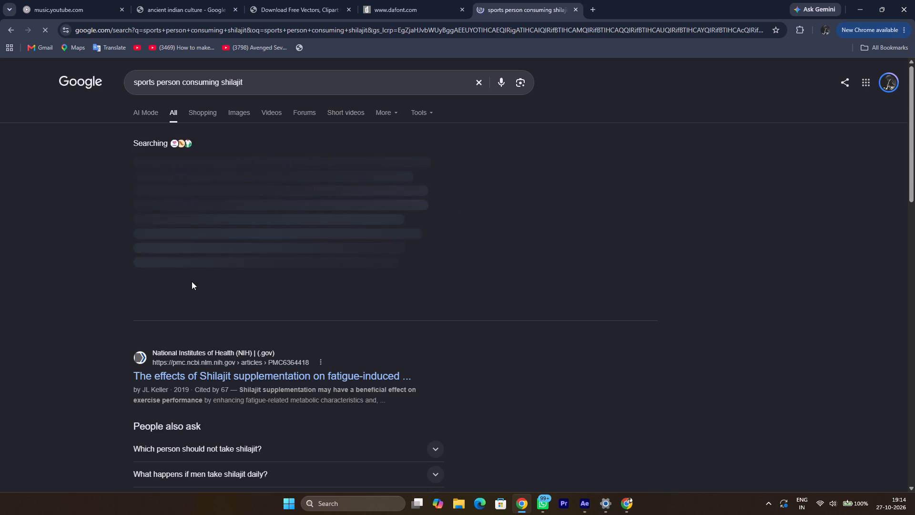
pyautogui.click(246, 114)
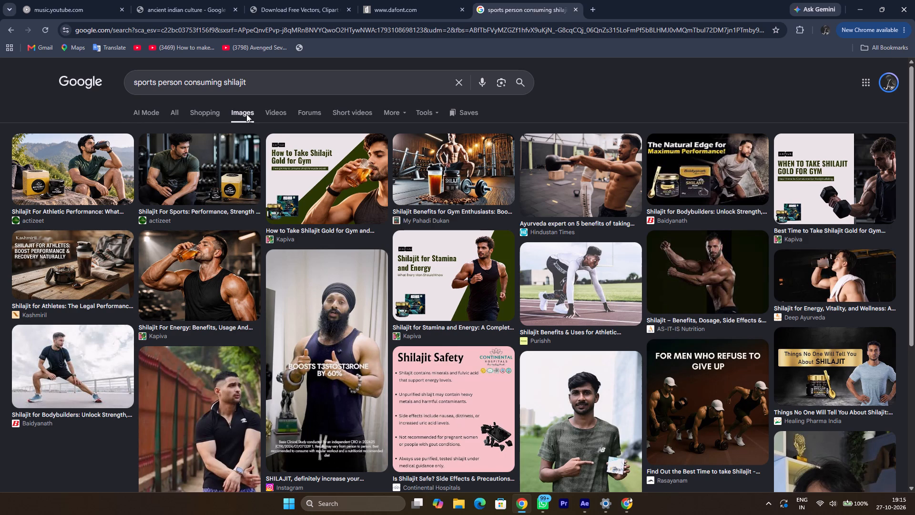
pyautogui.scroll(-5, 246, 114)
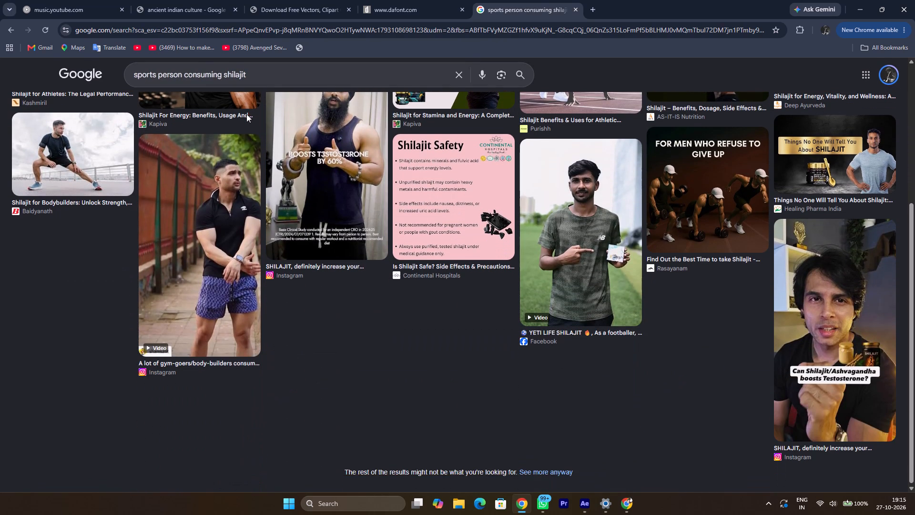
pyautogui.scroll(8, 246, 114)
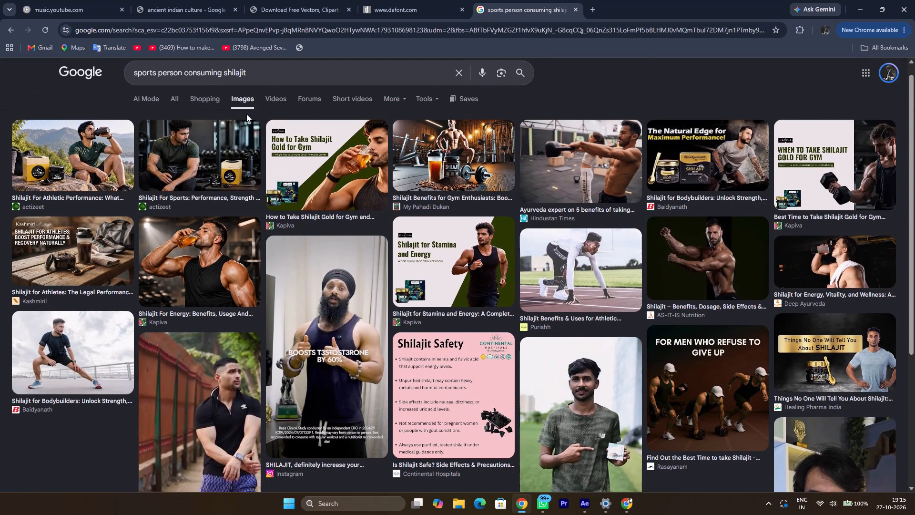
pyautogui.scroll(1, 246, 114)
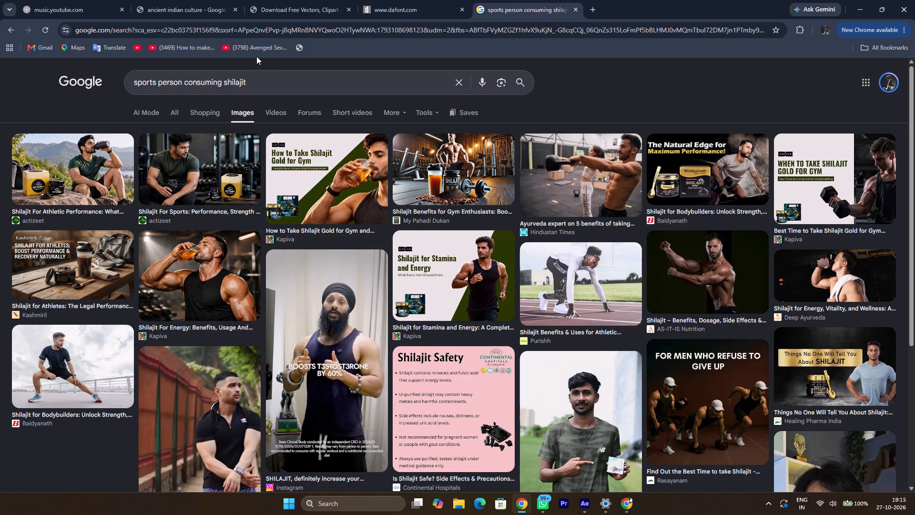
# Replace the image search query with "shilajit consume" and run it.
pyautogui.moveTo(265, 77); pyautogui.dragTo(84, 83)
pyautogui.write('shilajit consu')
pyautogui.write('me')
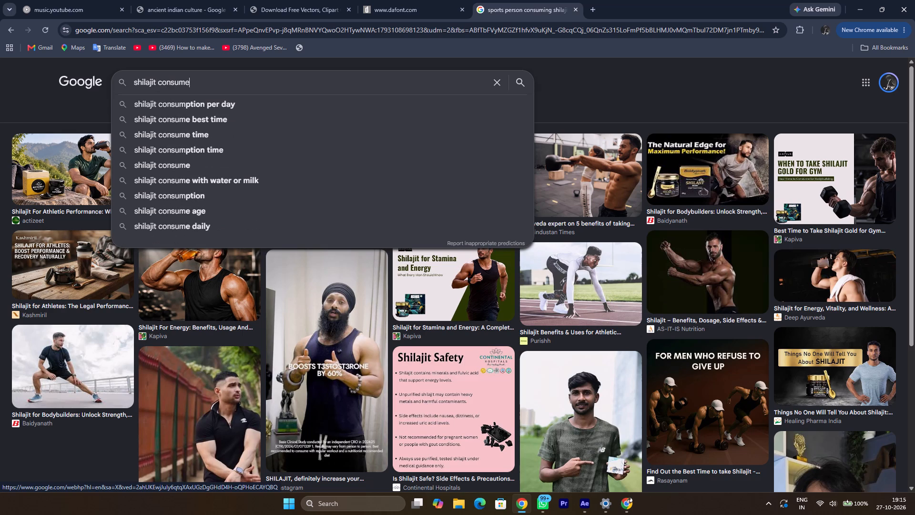
pyautogui.press('Return')
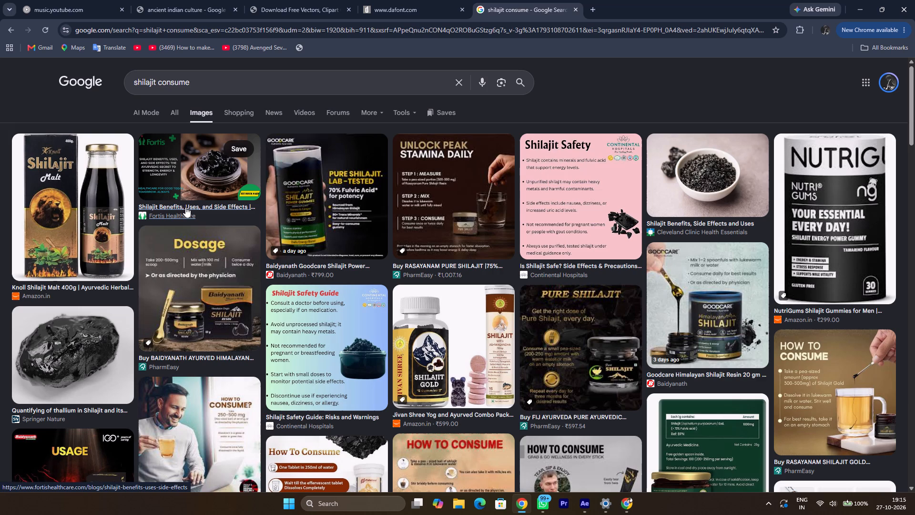
# Look through the "shilajit consume" image results for a usable visual of someone taking shilajit.
pyautogui.scroll(-2, 185, 207)
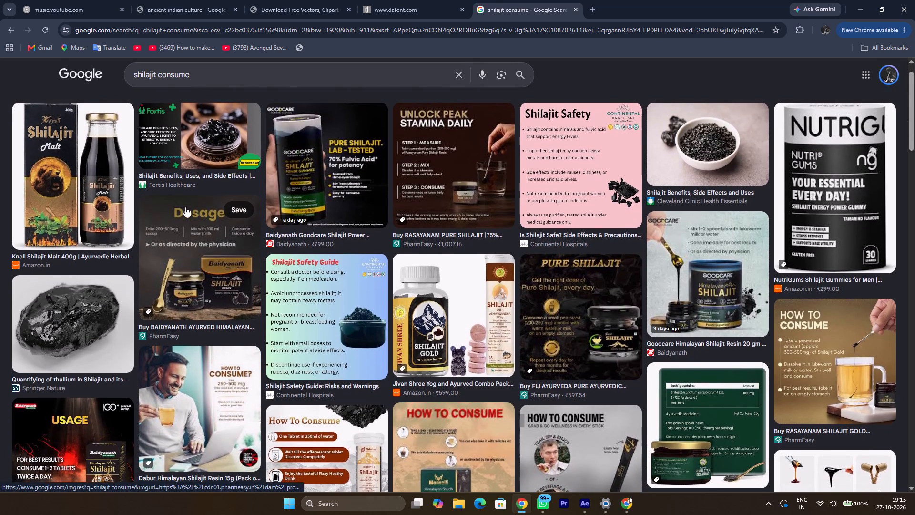
pyautogui.scroll(-4, 185, 207)
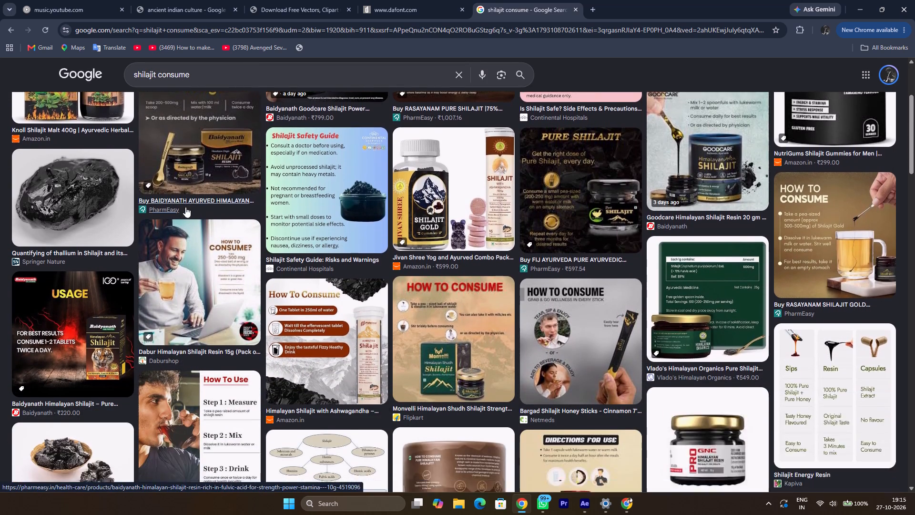
pyautogui.scroll(-4, 185, 207)
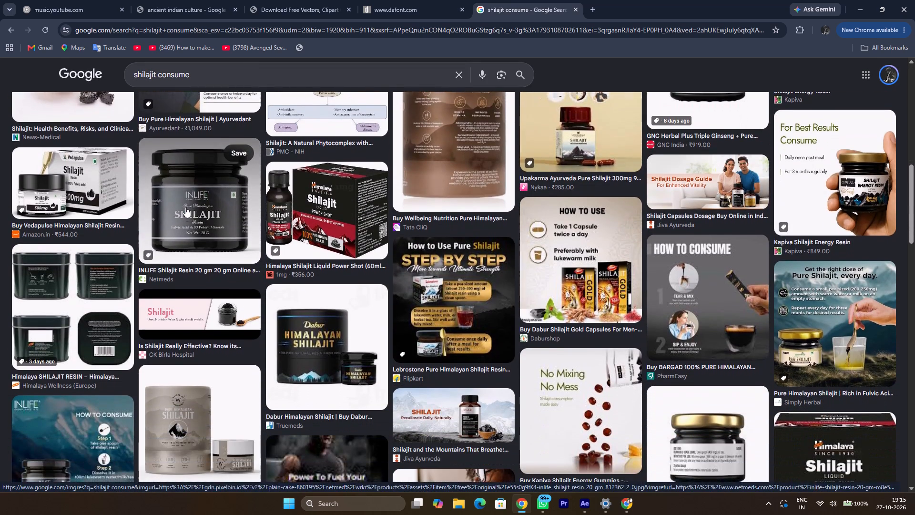
pyautogui.scroll(-4, 185, 207)
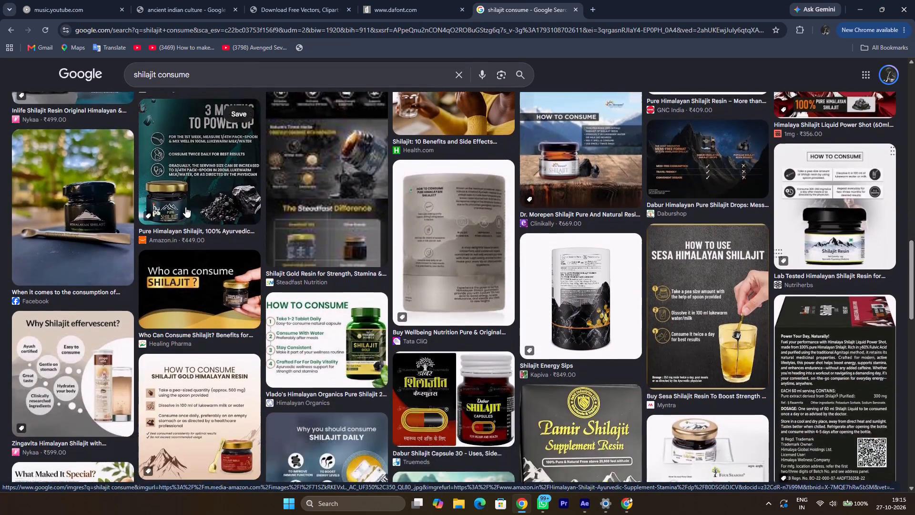
pyautogui.scroll(-3, 185, 207)
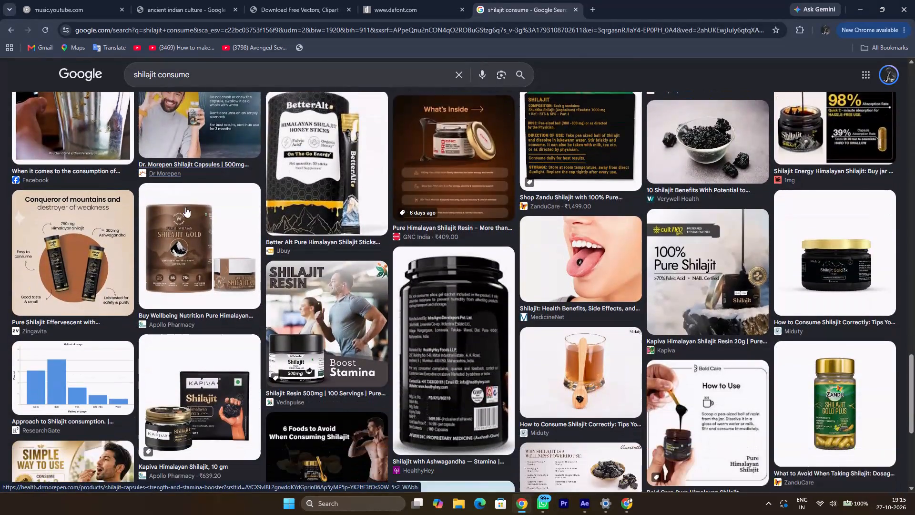
pyautogui.scroll(-3, 185, 207)
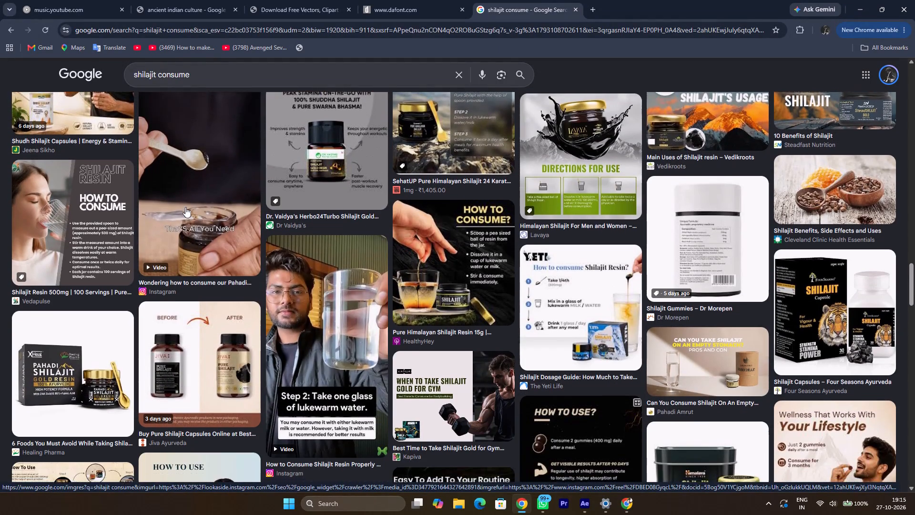
pyautogui.scroll(-5, 185, 207)
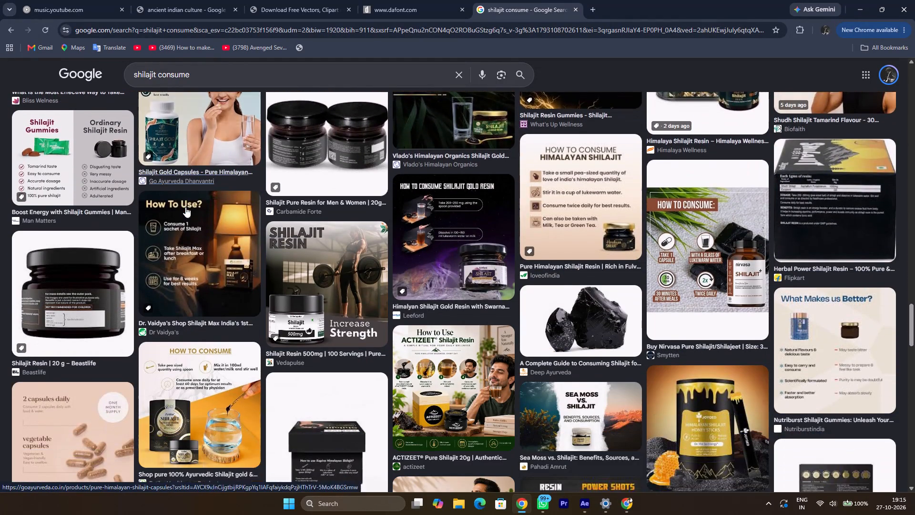
pyautogui.scroll(-5, 185, 207)
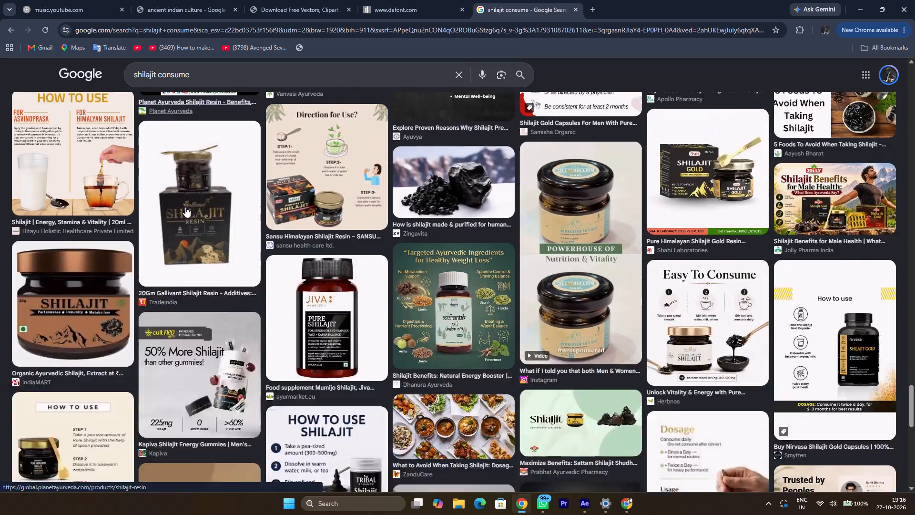
pyautogui.scroll(-4, 185, 207)
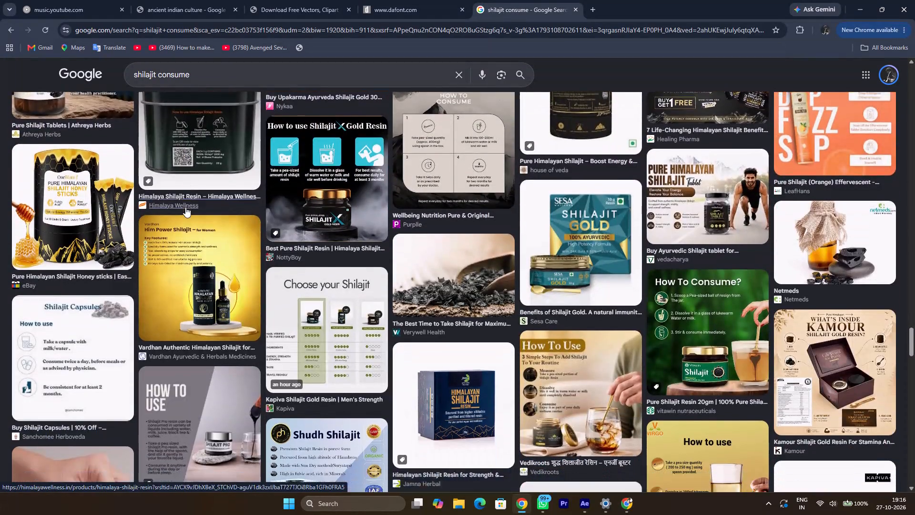
pyautogui.scroll(-4, 185, 207)
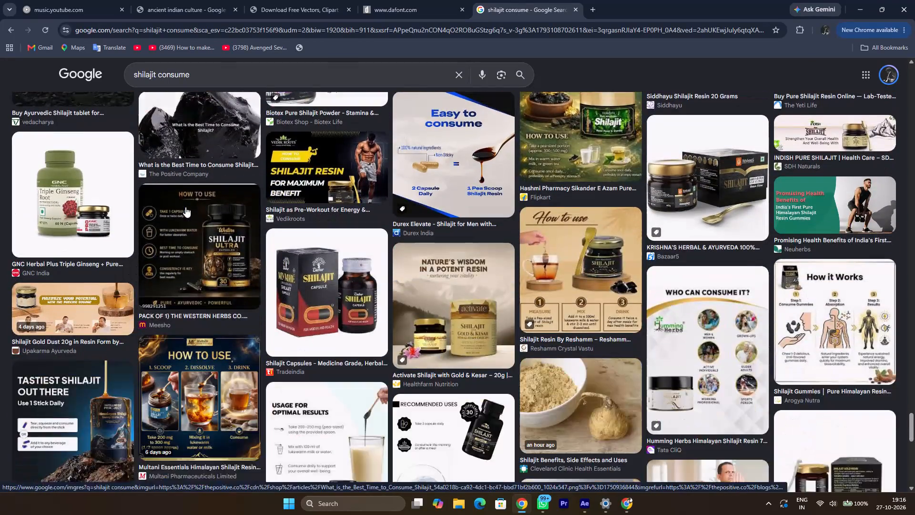
pyautogui.scroll(-4, 185, 207)
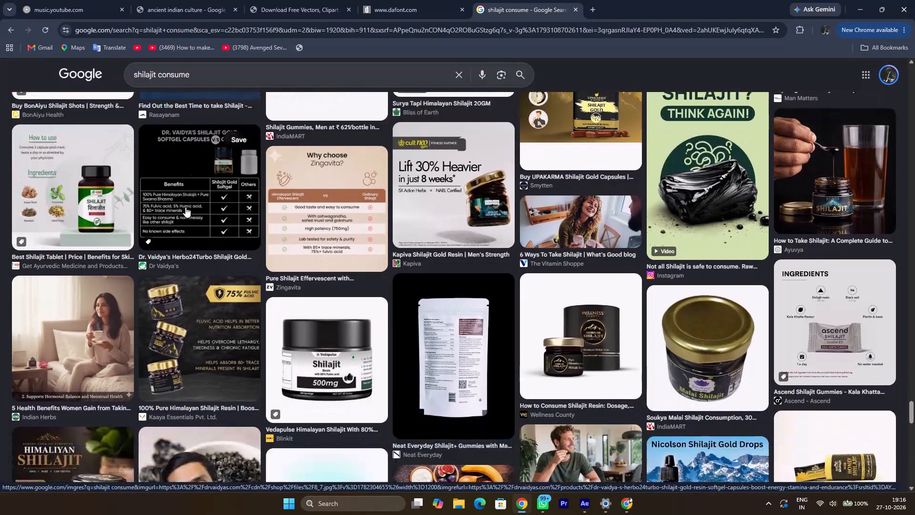
pyautogui.scroll(-4, 185, 207)
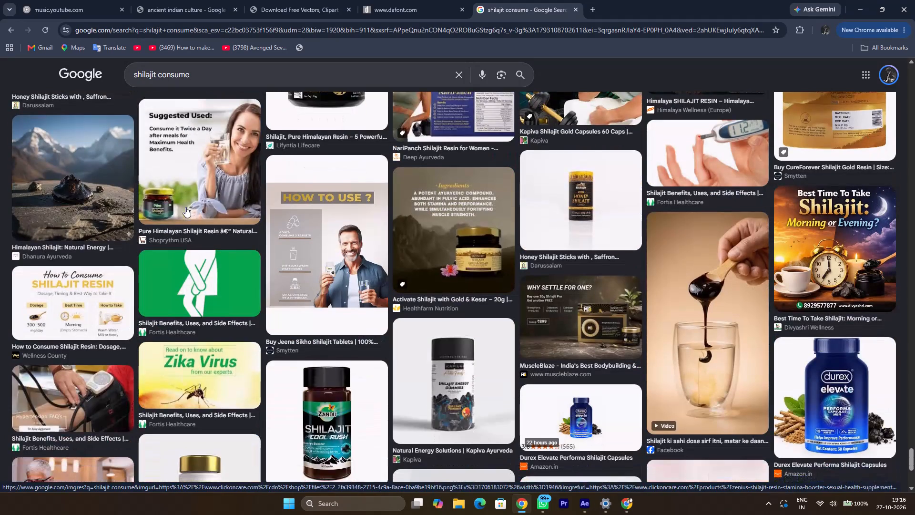
pyautogui.scroll(-4, 185, 207)
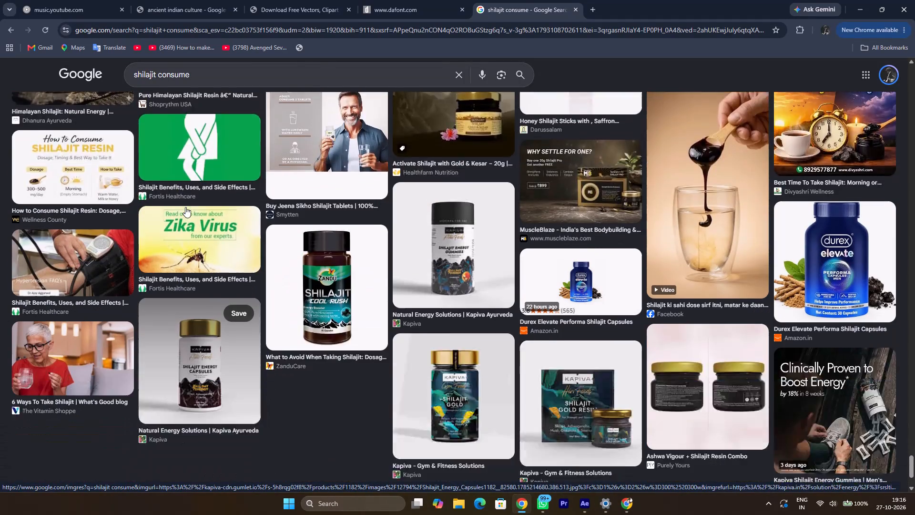
pyautogui.scroll(-2, 185, 207)
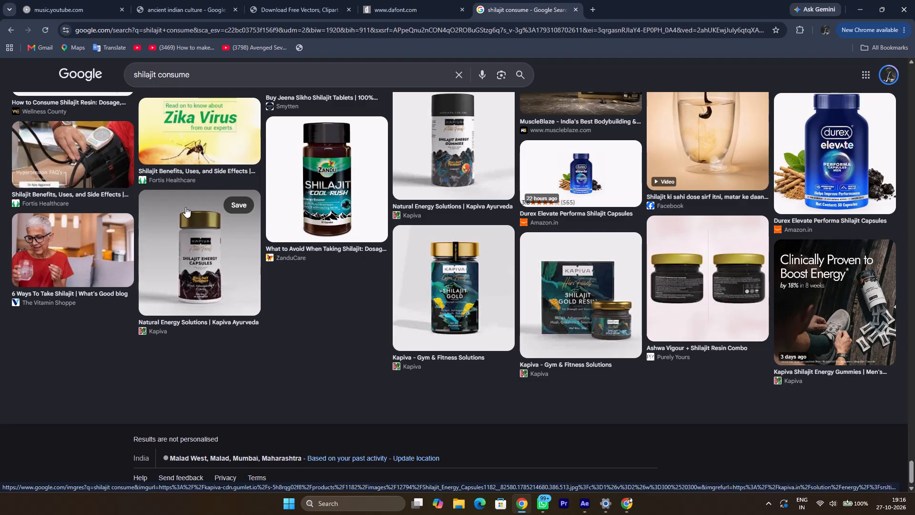
# Switch to After Effects and play the Line up composition from 0:00:00:00 to about 0:00:10:24 to review the finished scenes.
pyautogui.click(590, 502)
pyautogui.keyDown('ctrl'); pyautogui.keyDown('alt'); pyautogui.scroll(-3, 428, 360); pyautogui.keyUp('alt'); pyautogui.keyUp('ctrl')
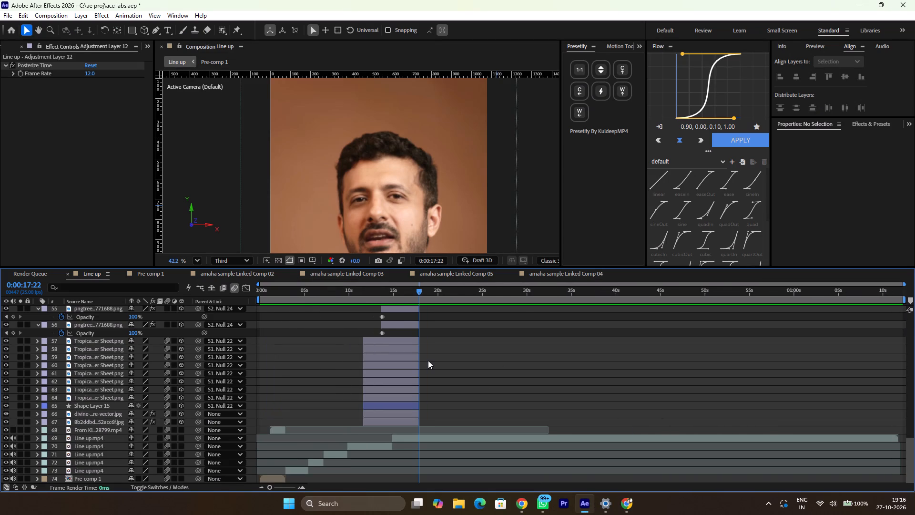
pyautogui.hscroll(2, 428, 360)
pyautogui.scroll(6, 428, 360)
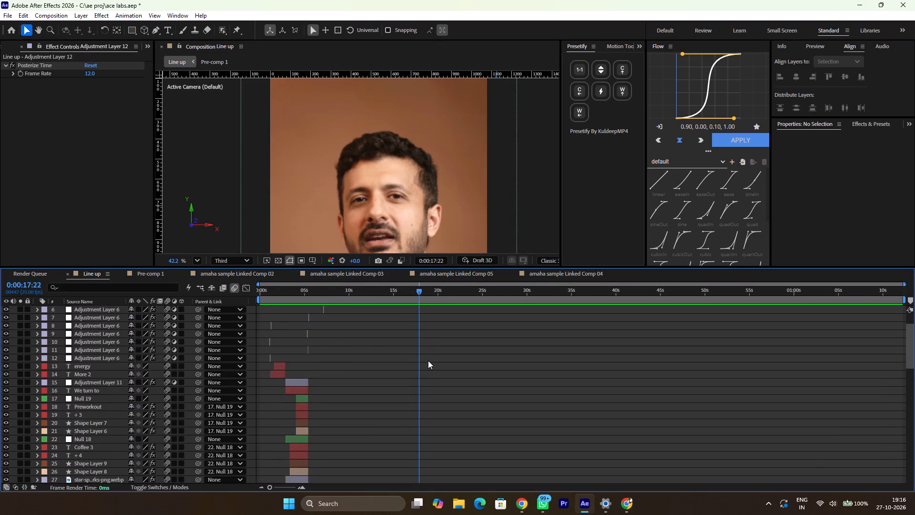
pyautogui.moveTo(278, 288); pyautogui.dragTo(236, 298)
pyautogui.keyDown('ctrl'); pyautogui.scroll(-3, 418, 91); pyautogui.keyUp('ctrl')
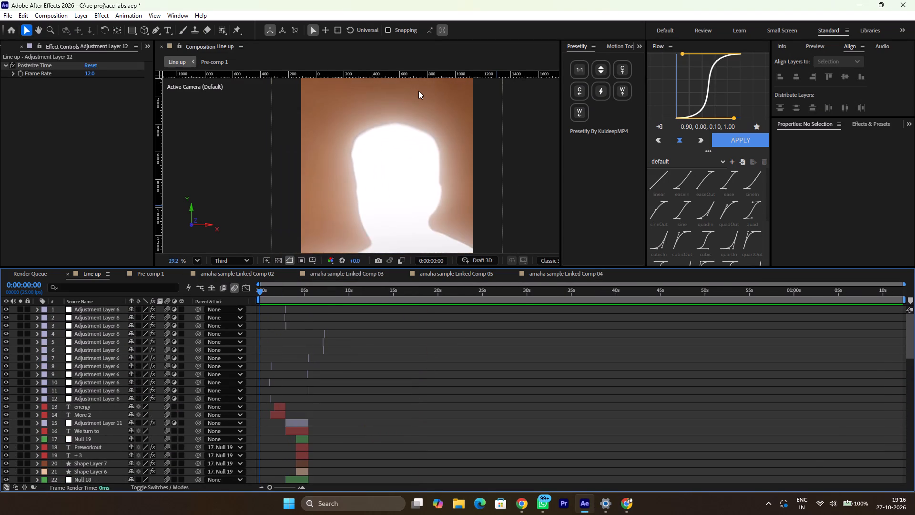
pyautogui.keyDown('ctrl'); pyautogui.scroll(-5, 418, 91); pyautogui.keyUp('ctrl')
pyautogui.press('space')
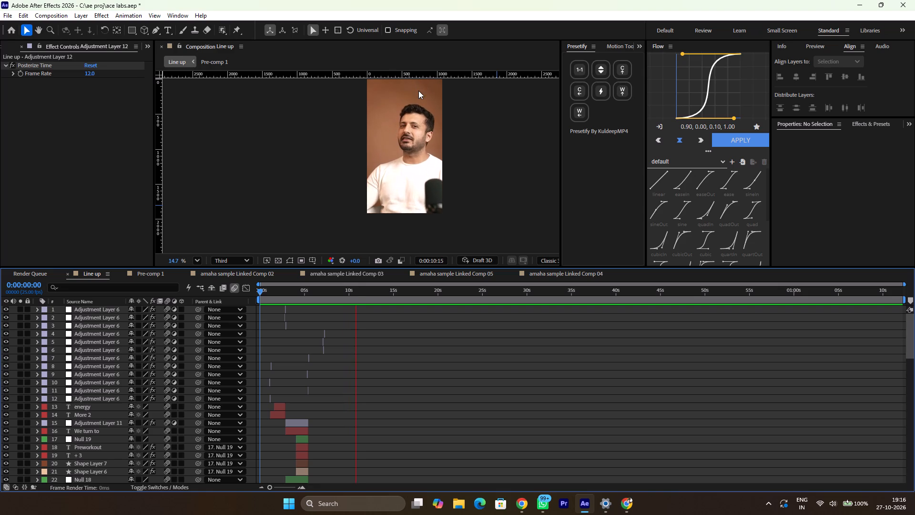
pyautogui.press('space')
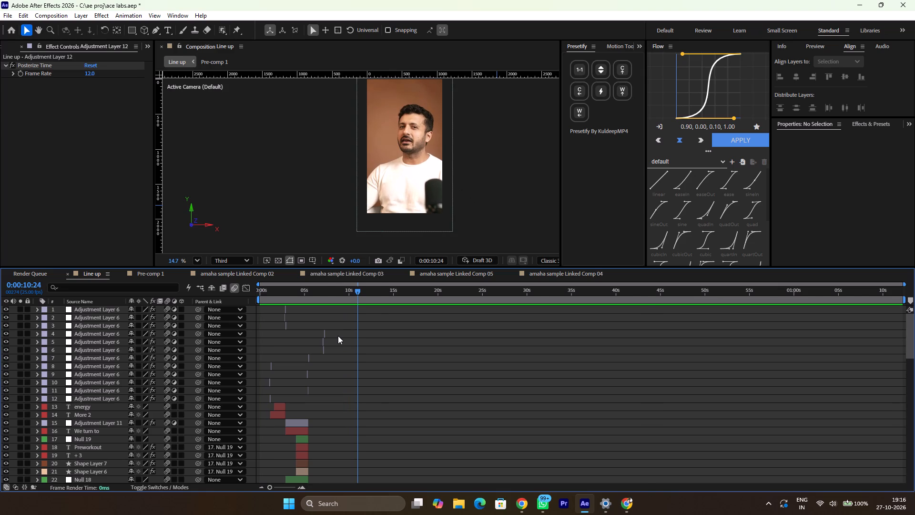
# Scrub the Line up composition between about 0:00:04:12 and 0:00:06:23 and examine the "QUICK stimulates" text scene up close.
pyautogui.keyDown('ctrl'); pyautogui.keyDown('alt'); pyautogui.scroll(4, 338, 336); pyautogui.keyUp('alt'); pyautogui.keyUp('ctrl')
pyautogui.hscroll(6, 338, 336)
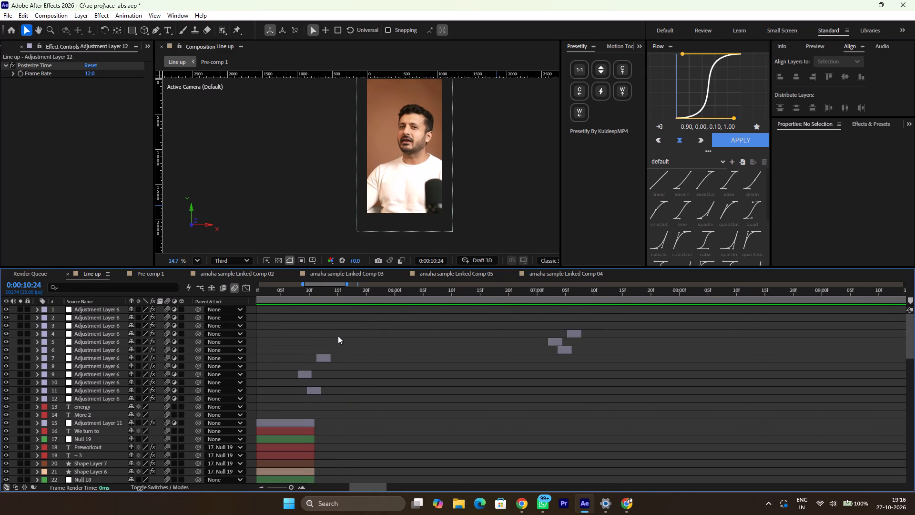
pyautogui.hscroll(1, 338, 336)
pyautogui.keyDown('ctrl'); pyautogui.keyDown('alt'); pyautogui.scroll(-1, 338, 336); pyautogui.keyUp('alt'); pyautogui.keyUp('ctrl')
pyautogui.moveTo(358, 293); pyautogui.dragTo(264, 297)
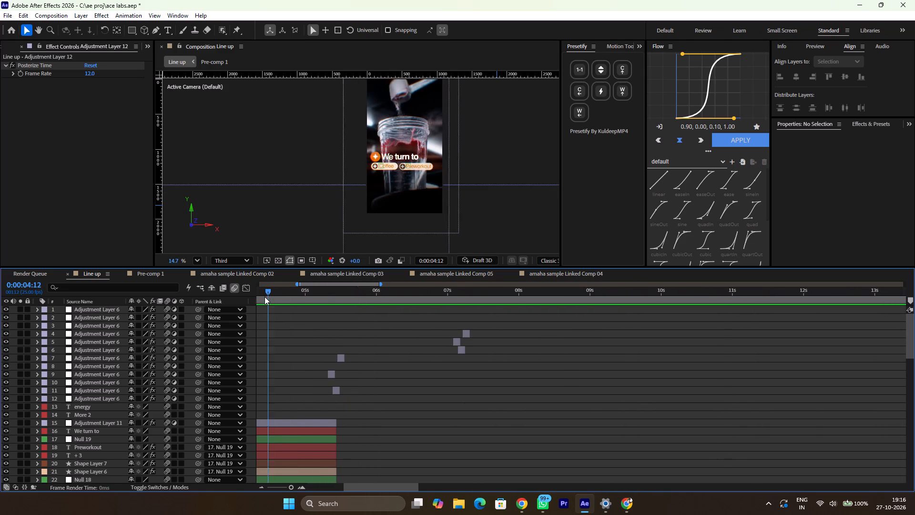
pyautogui.moveTo(264, 297); pyautogui.dragTo(441, 330)
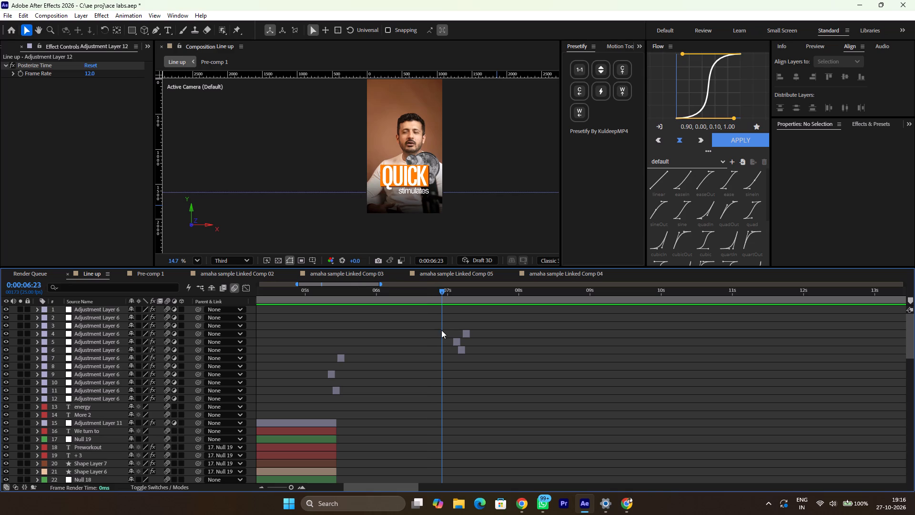
pyautogui.keyDown('ctrl'); pyautogui.scroll(5, 406, 202); pyautogui.keyUp('ctrl')
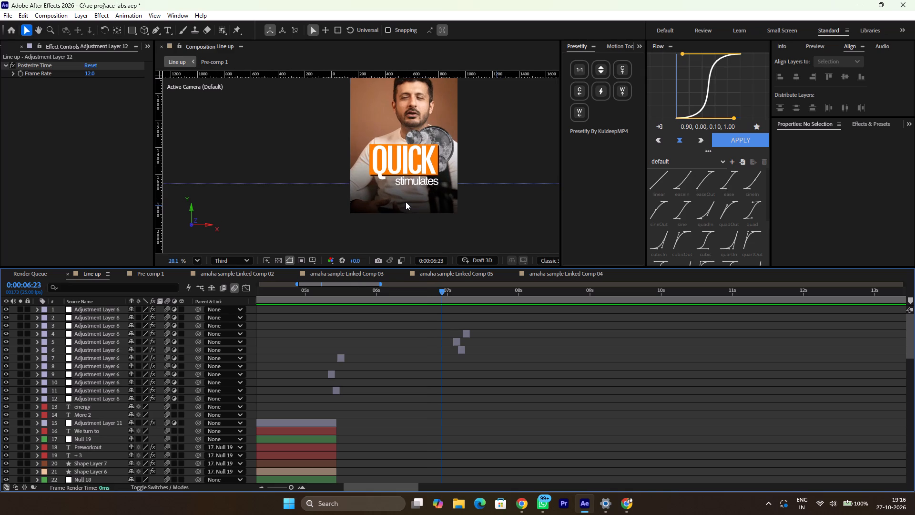